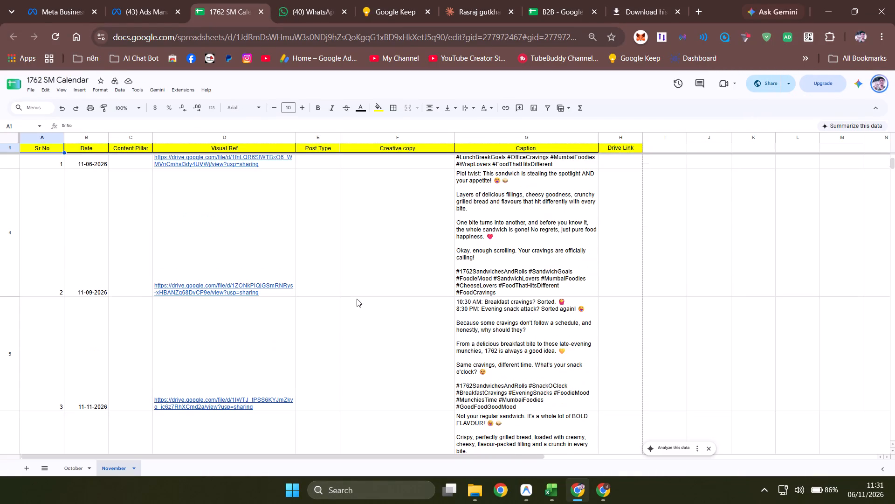
Open the visual reference Drive link for the post dated 11-06-2026 in the November sheet.
scroll(357, 299, up, 2)
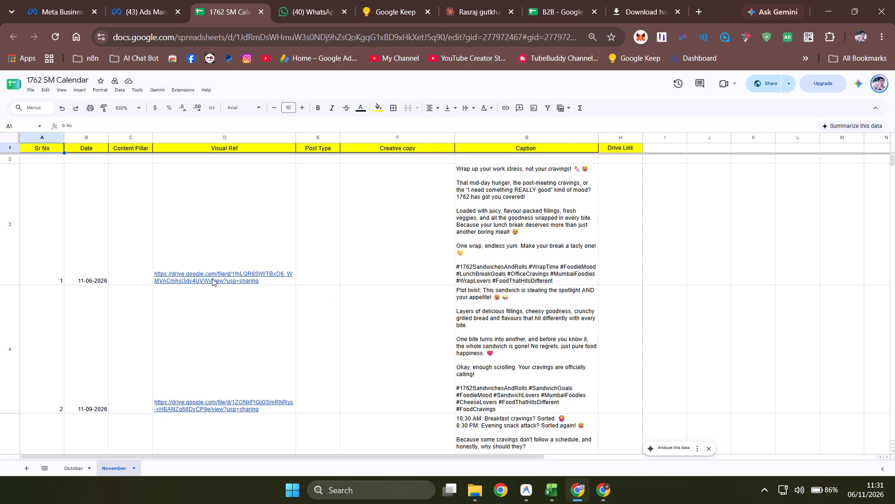
click(202, 296)
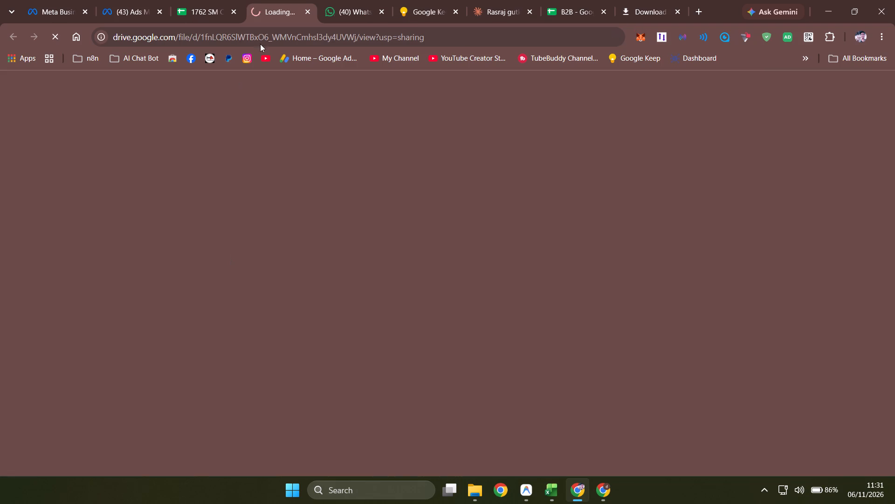
Return to the 1762 SM Calendar and open the caption of the 11-06-2026 post to select its text.
click(174, 0)
click(212, 4)
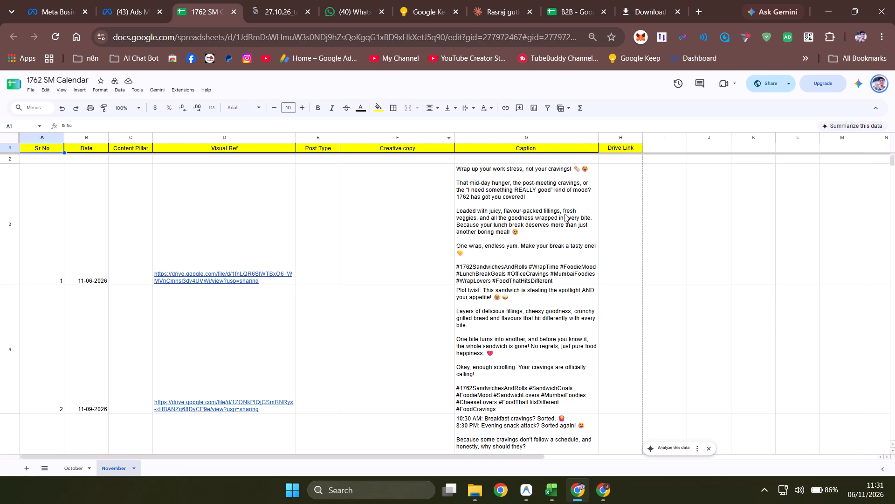
click(565, 214)
triple_click(494, 194)
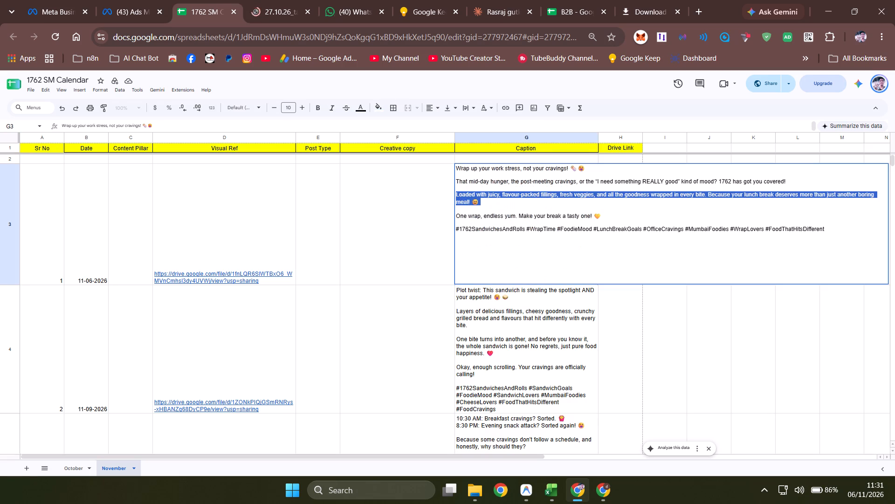
Copy the full caption text of the 11-06-2026 post, including its hashtags.
key(ctrl+a)
key(ctrl+c)
Switch to the opened Drive file for the 11-06-2026 post and download it.
click(294, 0)
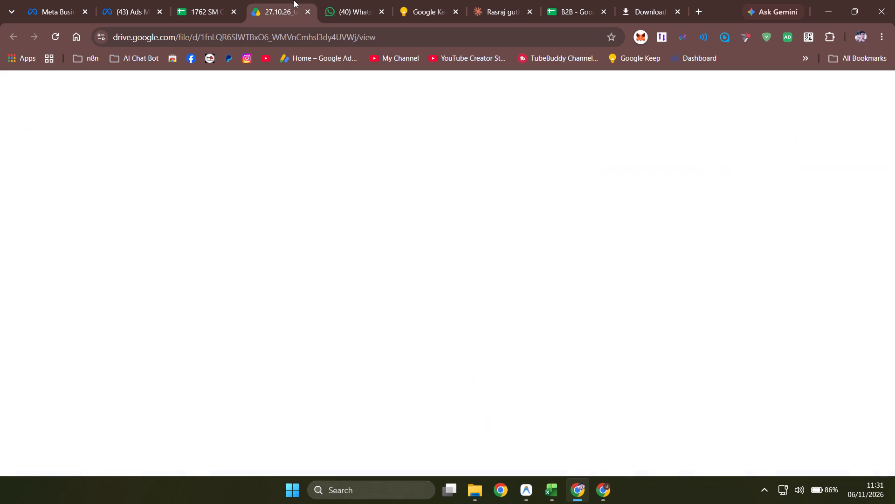
click(26, 125)
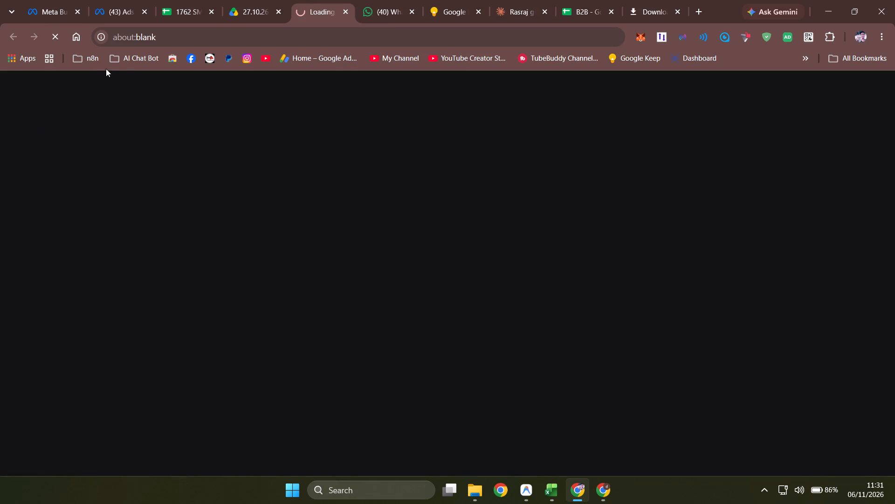
Switch to the Boost reel page in Meta Business Suite and change its ad account to RasRaj Official.
click(59, 0)
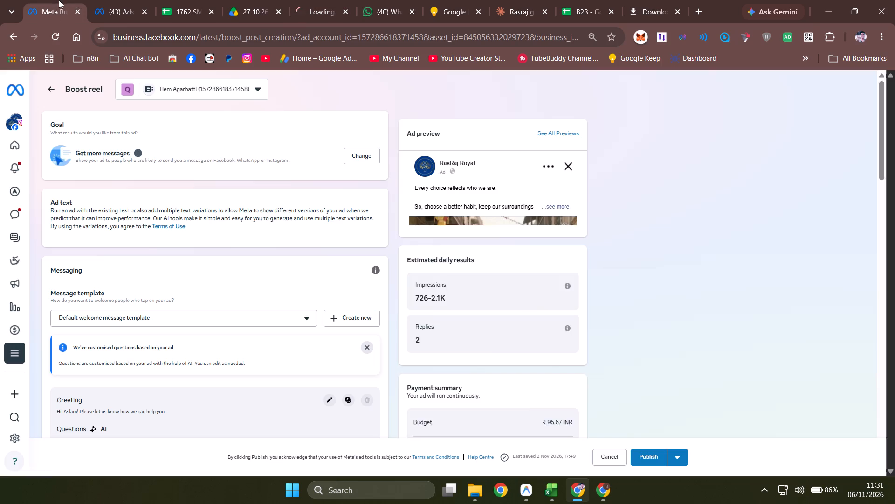
click(198, 89)
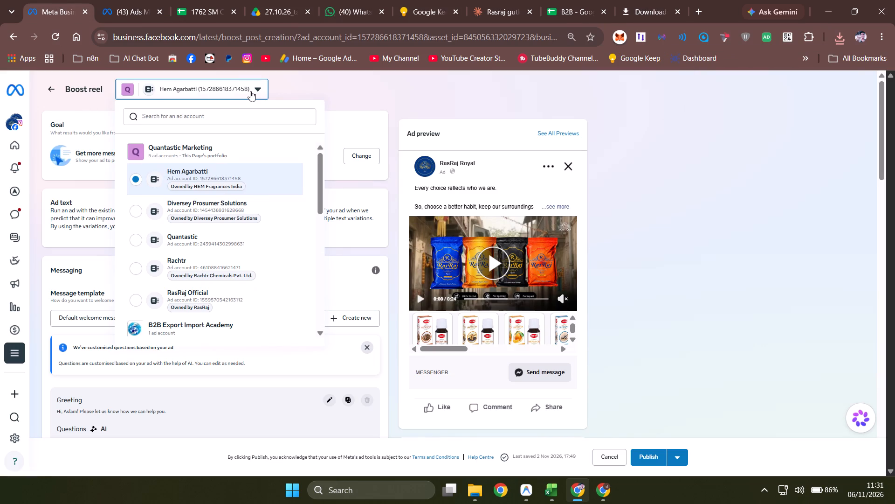
scroll(205, 290, down, 1)
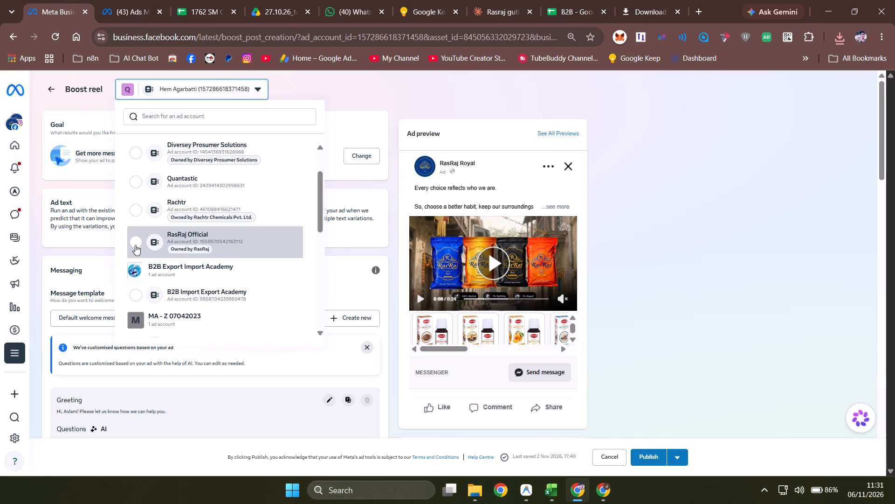
click(135, 245)
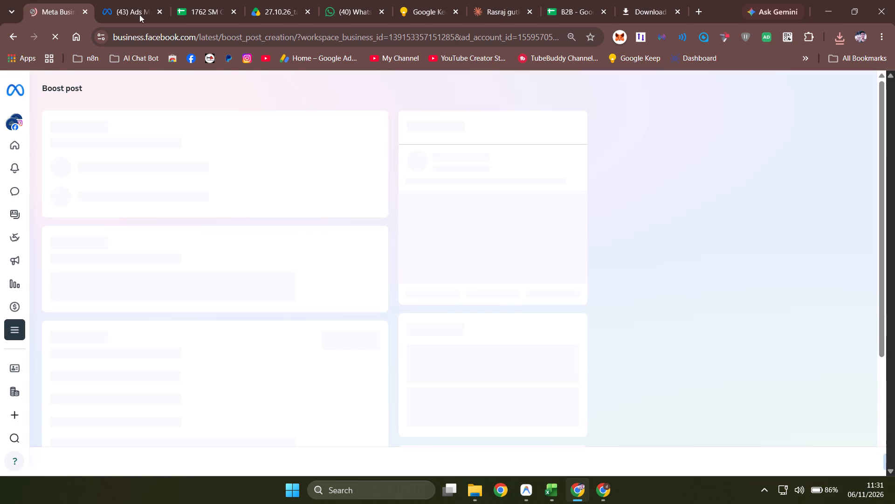
Switch to the Ads Manager draft ad and close the Download browser tab.
click(137, 9)
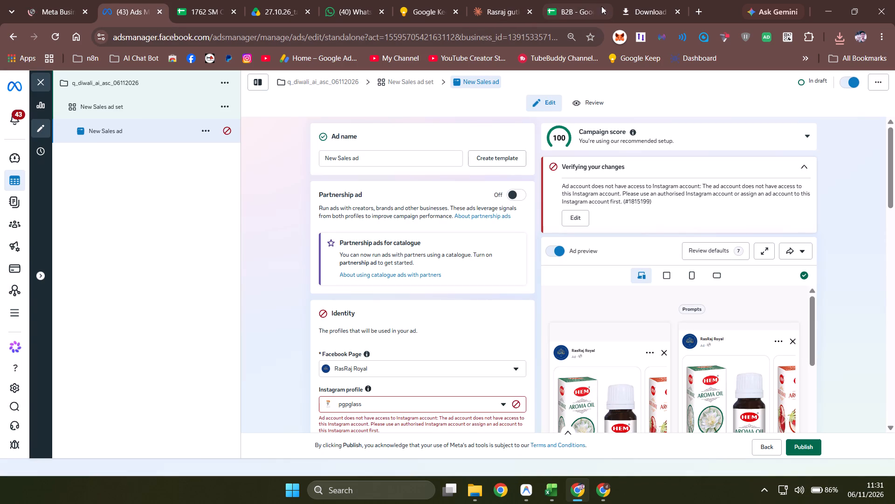
click(674, 11)
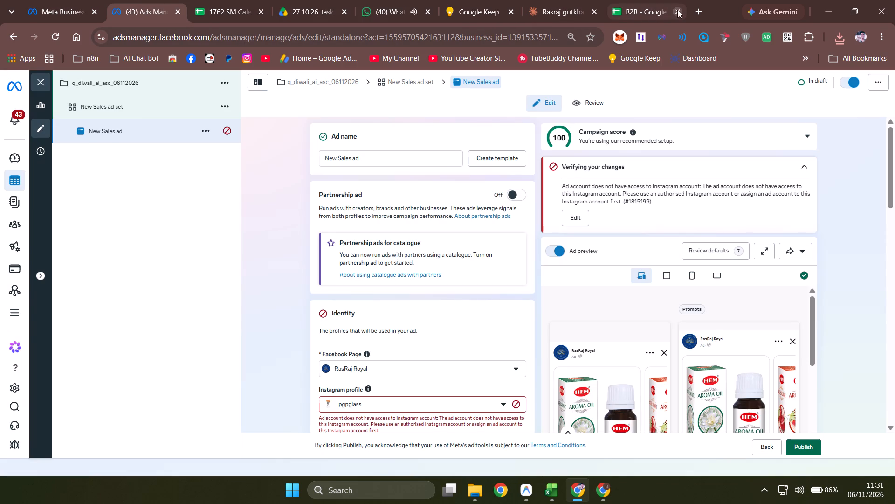
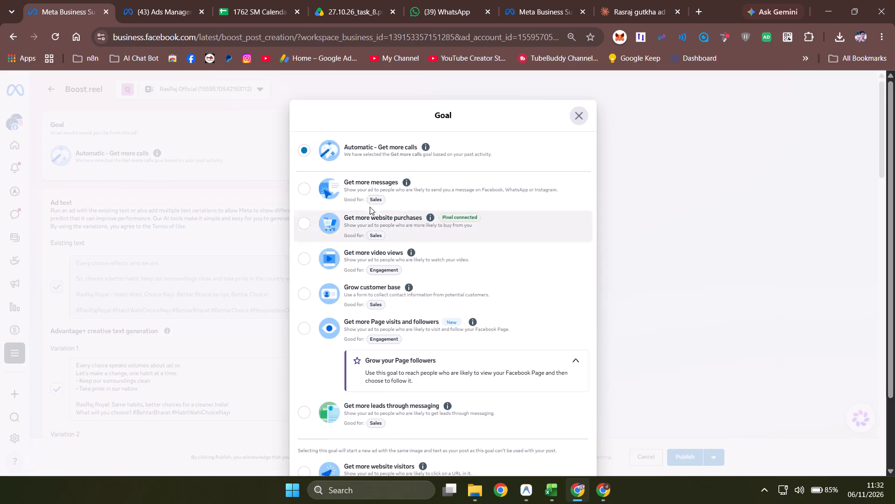
Choose Get more Page visits and followers as the goal for the RasRaj Official reel boost.
click(418, 332)
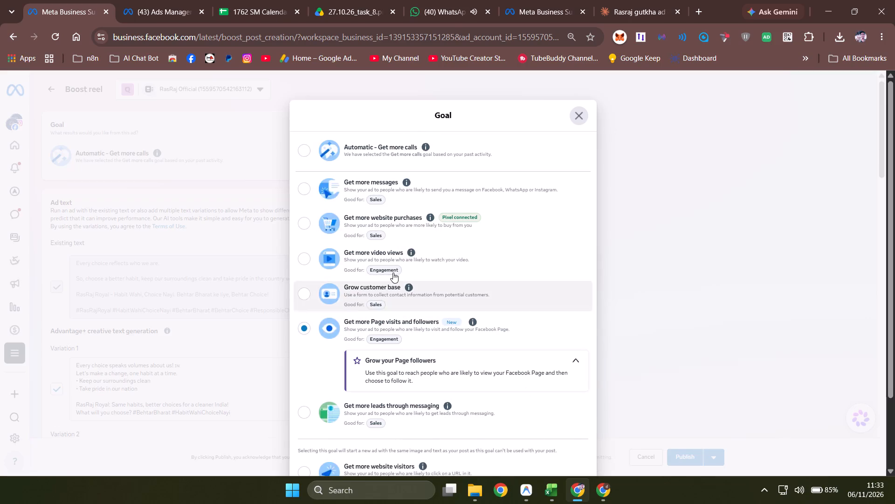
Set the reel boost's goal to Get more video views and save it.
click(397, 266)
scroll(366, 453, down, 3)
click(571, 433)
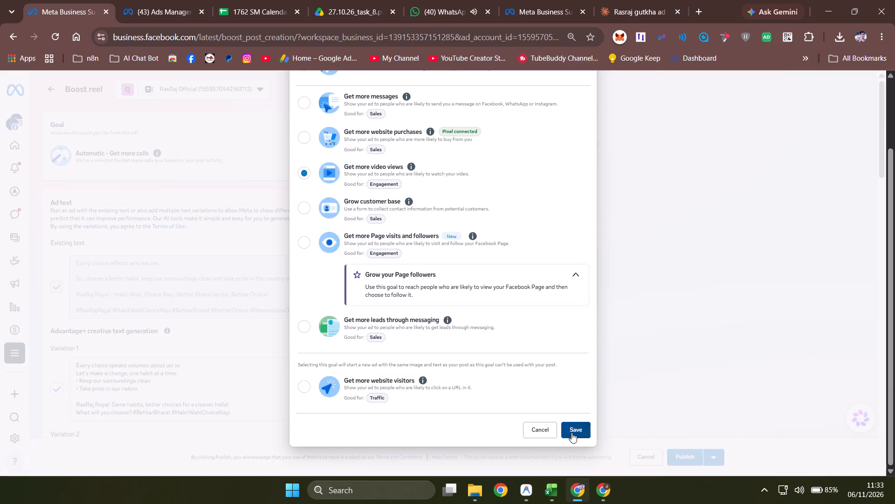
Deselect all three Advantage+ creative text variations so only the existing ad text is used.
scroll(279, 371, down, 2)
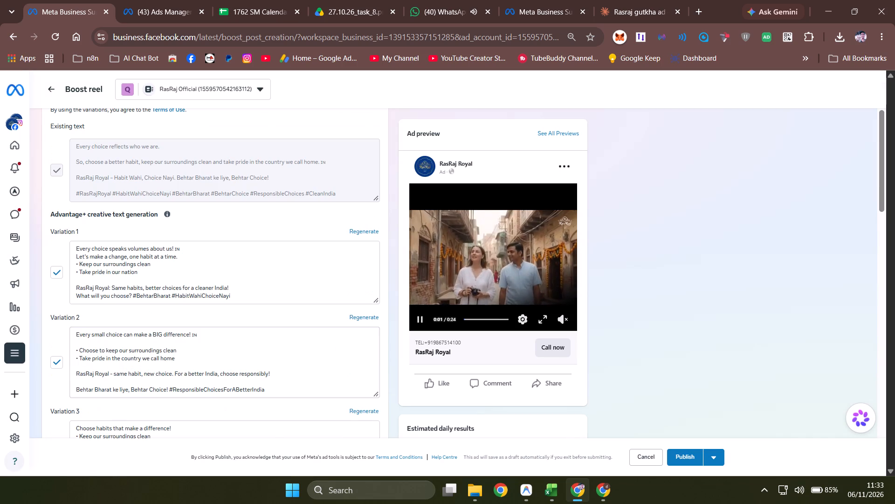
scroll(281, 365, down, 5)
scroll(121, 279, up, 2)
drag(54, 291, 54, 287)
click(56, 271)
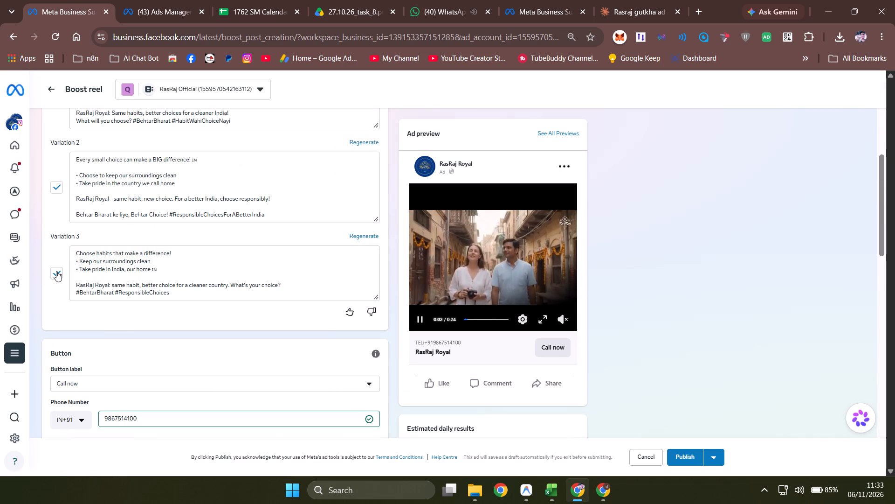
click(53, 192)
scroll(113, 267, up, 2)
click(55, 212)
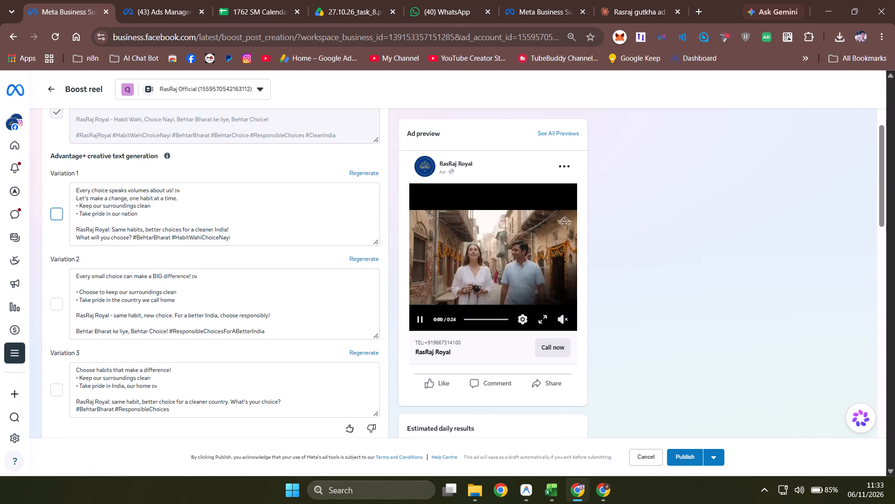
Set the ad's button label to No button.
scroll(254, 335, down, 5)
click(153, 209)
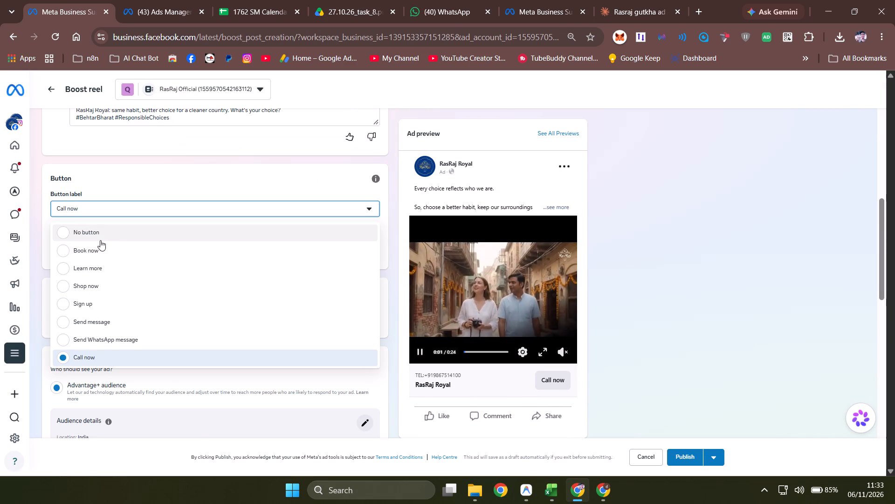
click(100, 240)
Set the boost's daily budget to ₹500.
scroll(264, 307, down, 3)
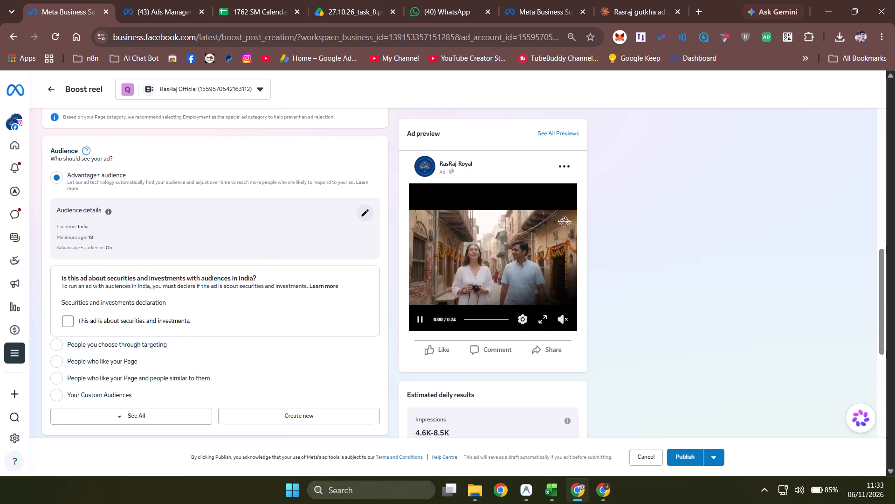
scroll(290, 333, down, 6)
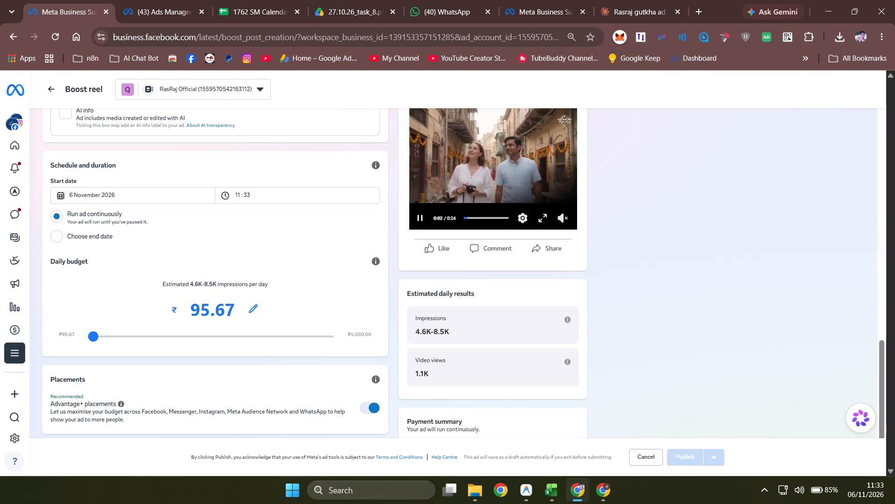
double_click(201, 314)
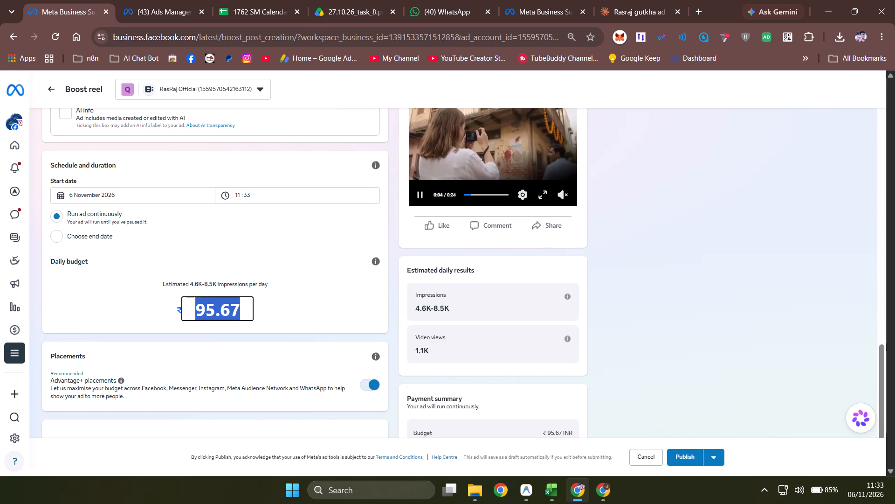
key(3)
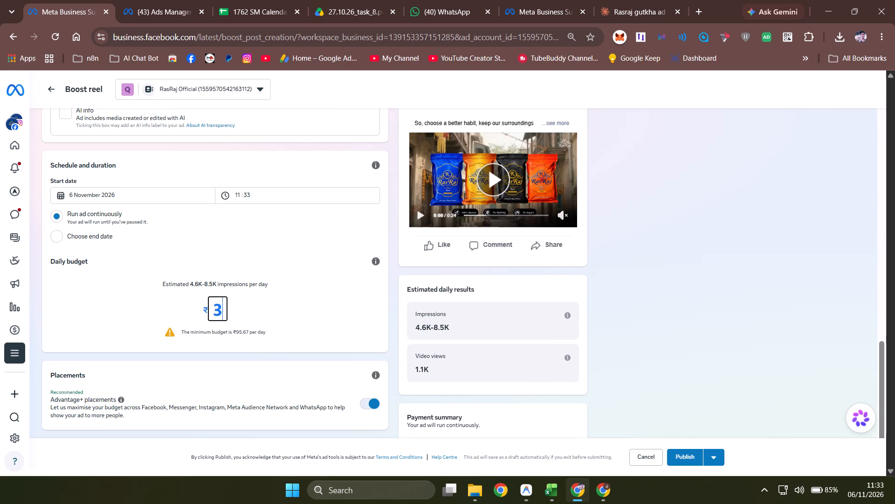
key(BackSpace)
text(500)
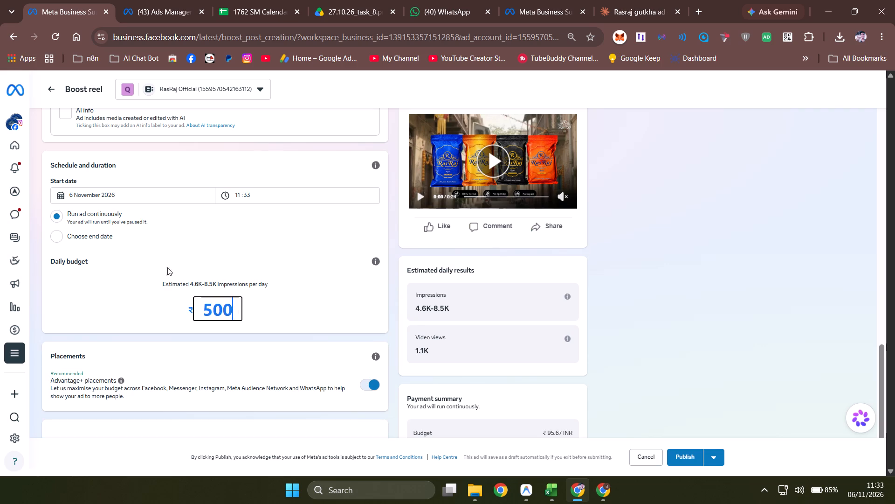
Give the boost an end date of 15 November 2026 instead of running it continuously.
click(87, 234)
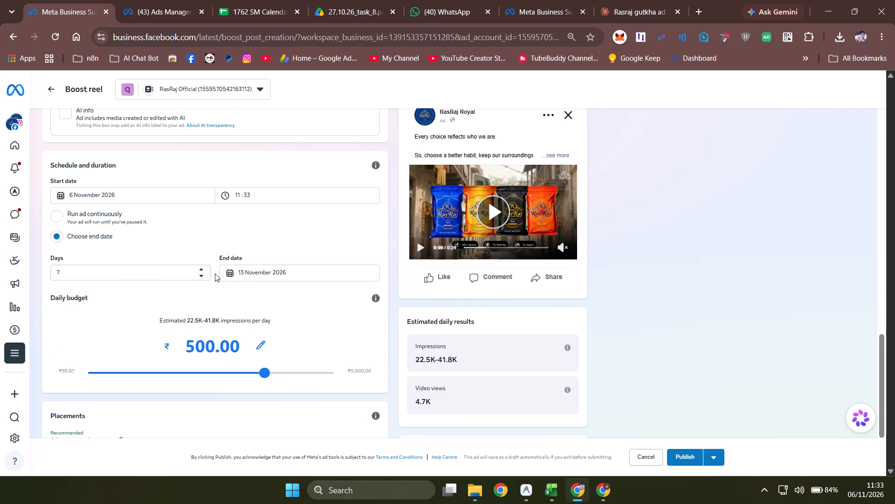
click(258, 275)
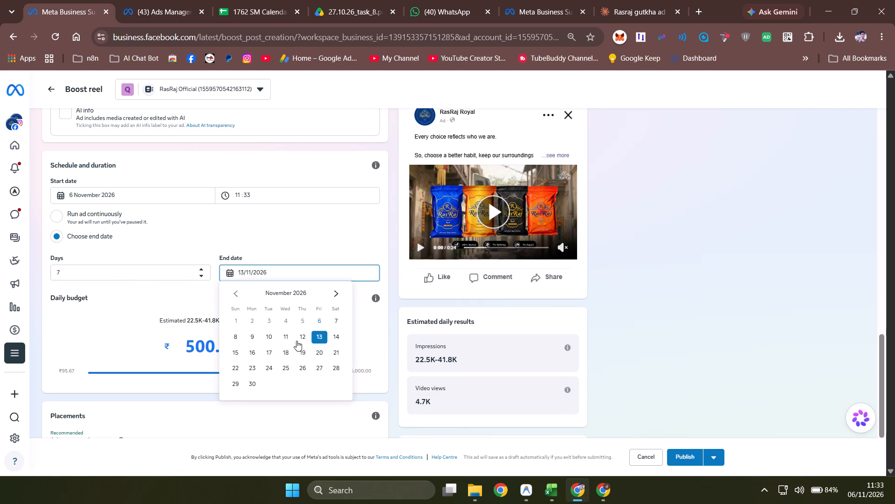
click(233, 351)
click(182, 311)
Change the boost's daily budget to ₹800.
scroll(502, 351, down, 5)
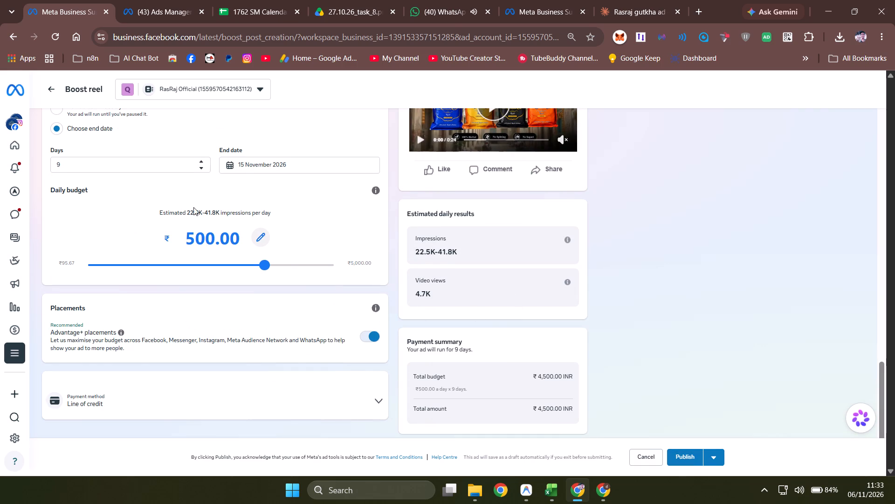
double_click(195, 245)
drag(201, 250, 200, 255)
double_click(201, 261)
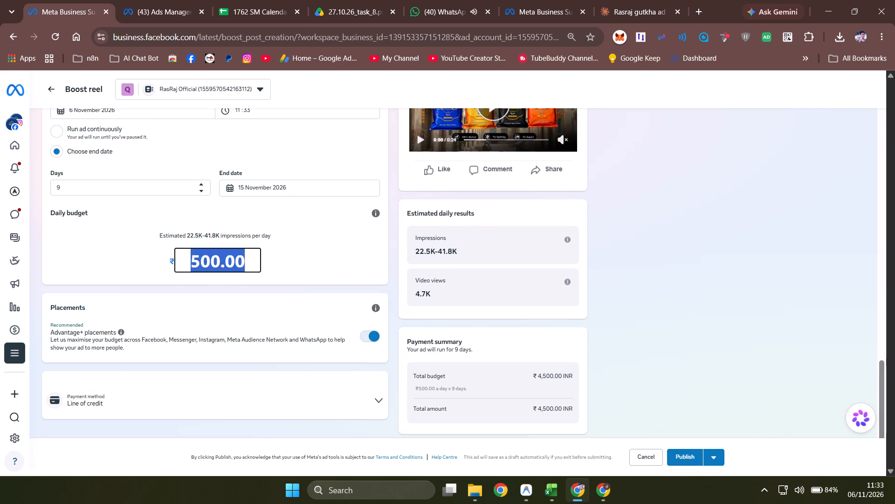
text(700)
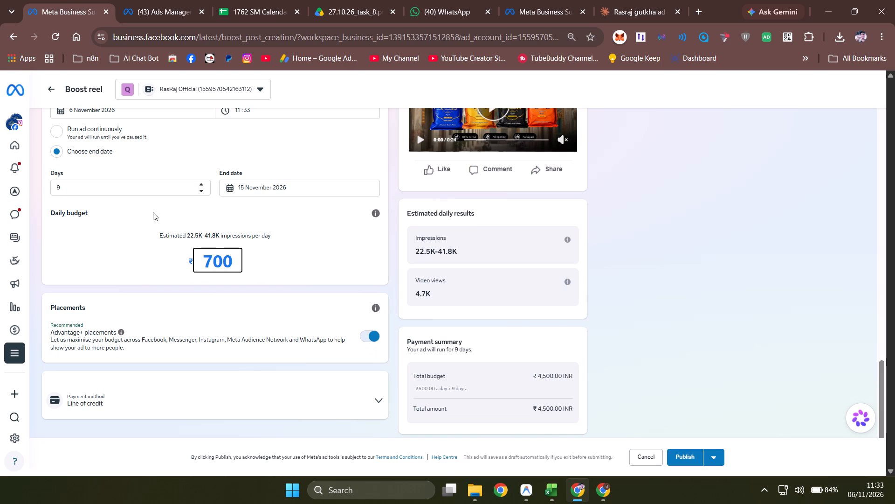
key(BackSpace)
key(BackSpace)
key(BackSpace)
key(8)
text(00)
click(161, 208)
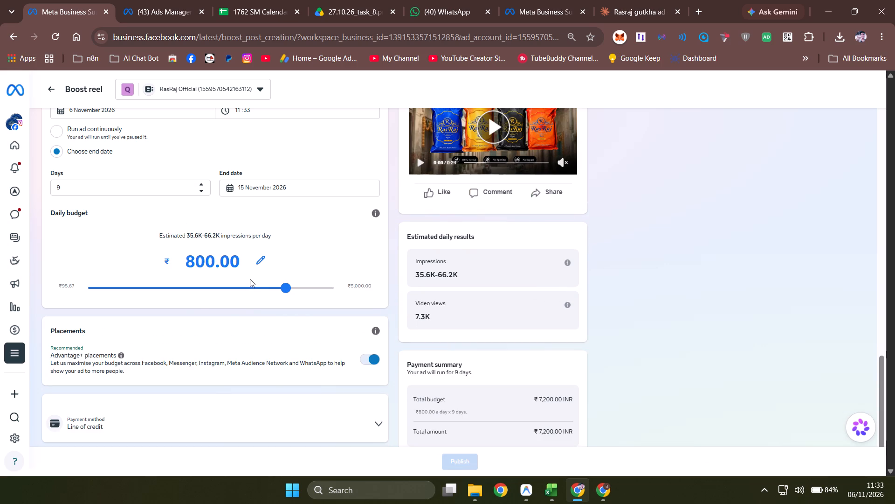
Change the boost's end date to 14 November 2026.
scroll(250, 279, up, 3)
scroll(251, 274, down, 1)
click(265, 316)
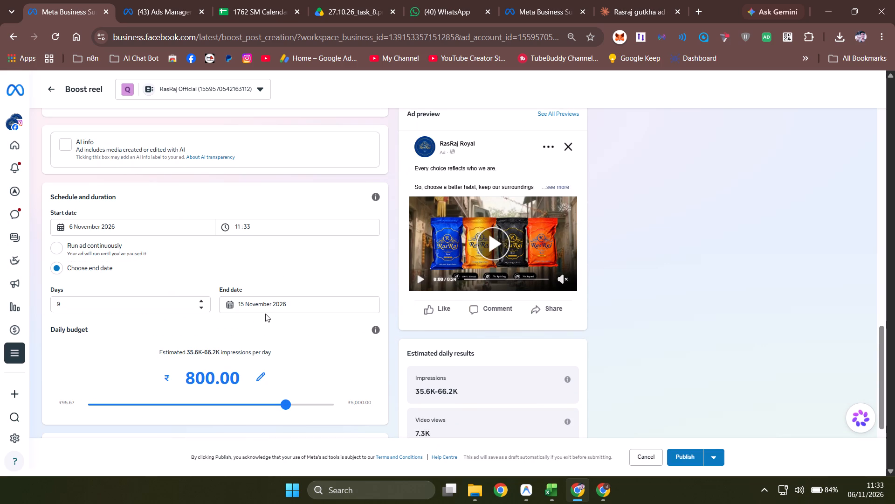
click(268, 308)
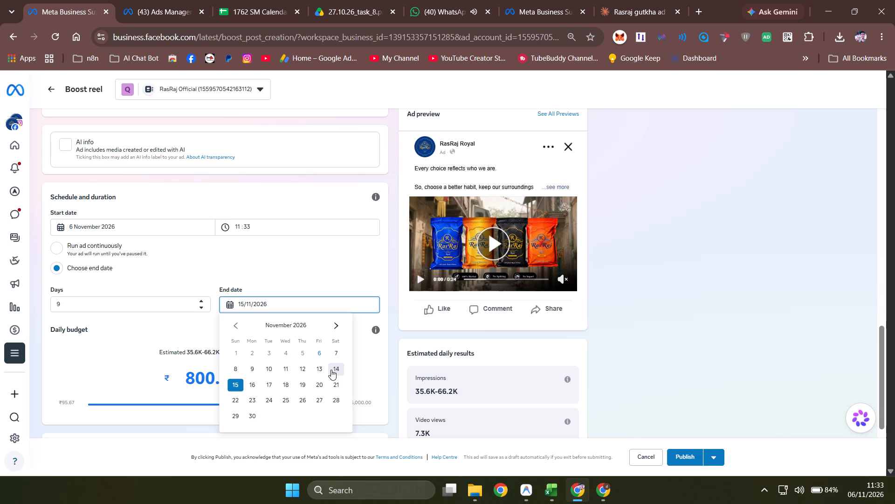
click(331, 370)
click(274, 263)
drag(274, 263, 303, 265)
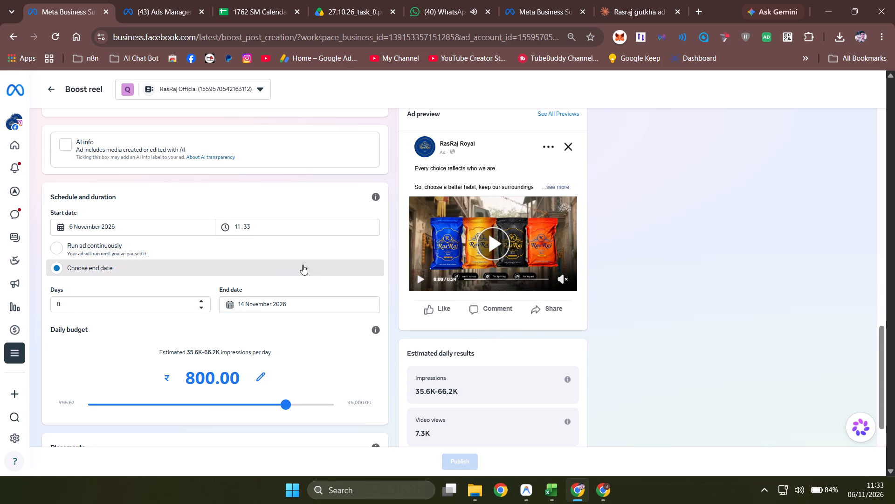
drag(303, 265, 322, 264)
Look up the RasRaj shop page address, rasrajroyal.com/pages/shop-rasraj, in a new browser tab and copy it.
scroll(241, 235, up, 3)
scroll(132, 231, up, 3)
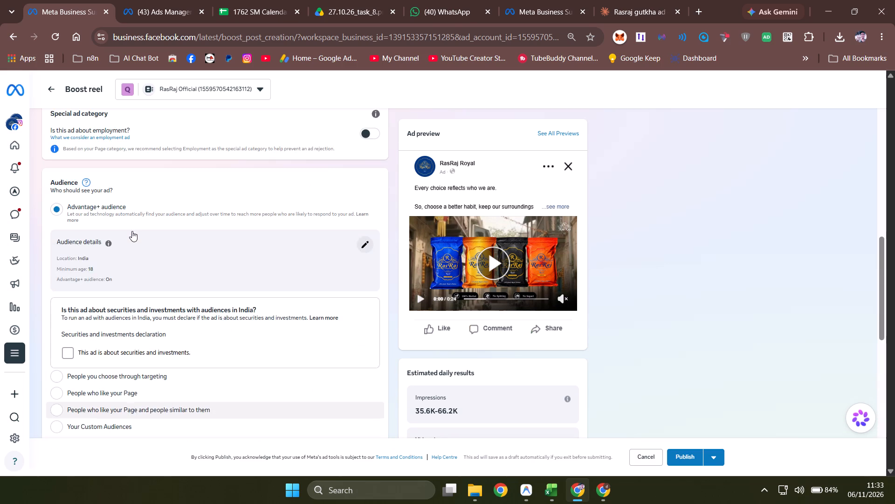
scroll(260, 138, up, 3)
click(704, 16)
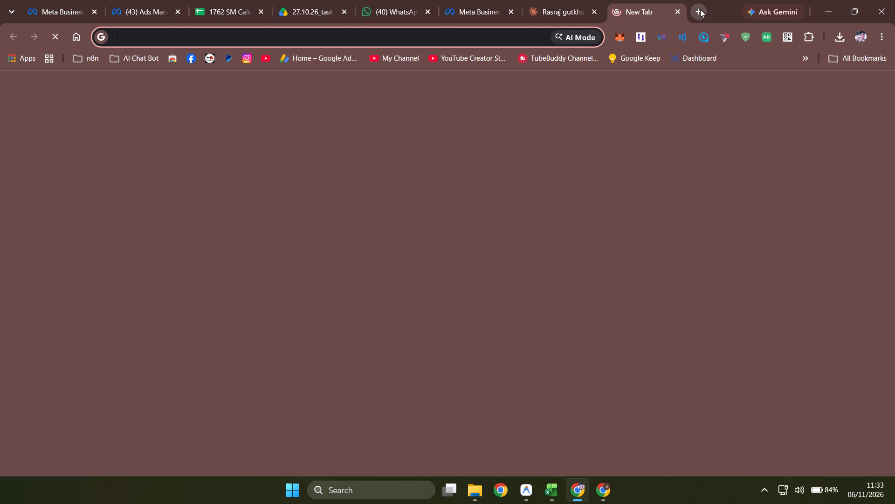
text(ras)
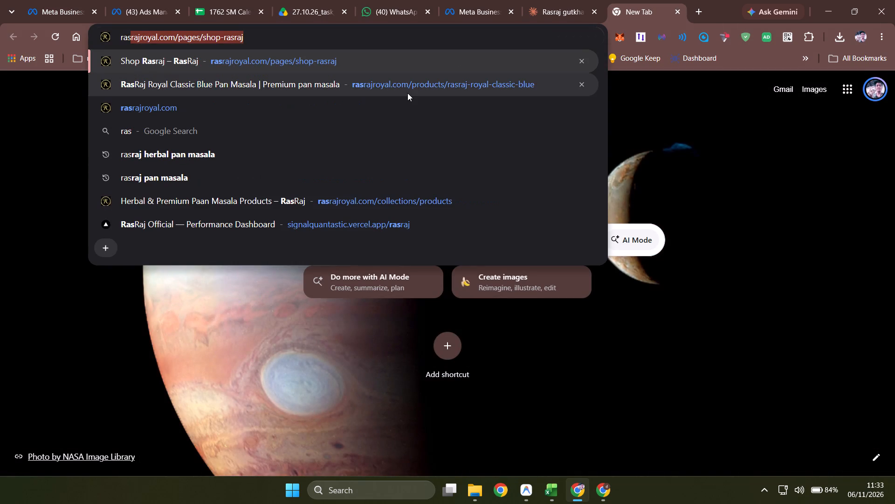
key(ctrl+a)
key(ctrl+x)
Return to the reel boost and change its goal to Get more website visitors, saving it to start a new ad.
click(65, 0)
scroll(171, 220, up, 7)
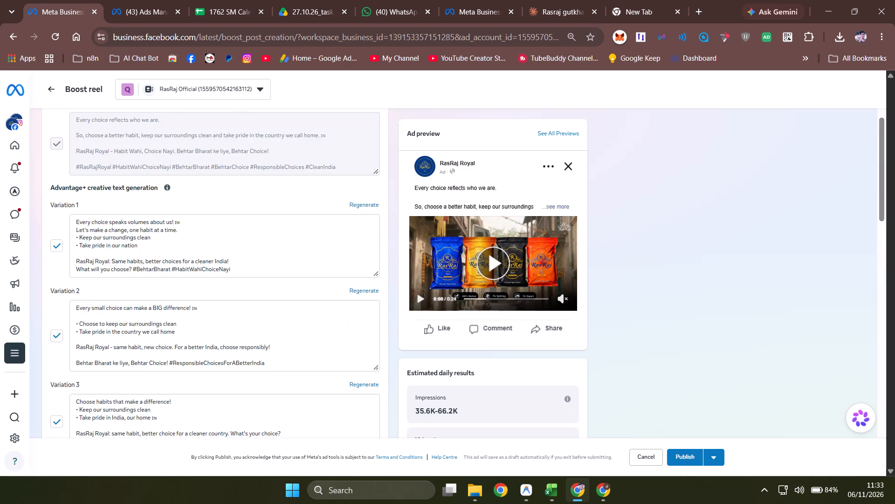
scroll(171, 220, up, 3)
click(372, 148)
scroll(358, 362, down, 4)
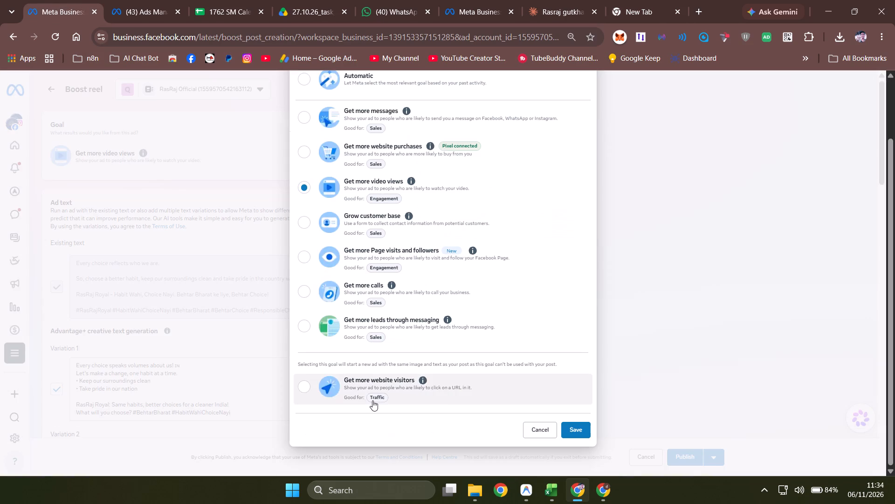
click(316, 385)
click(586, 428)
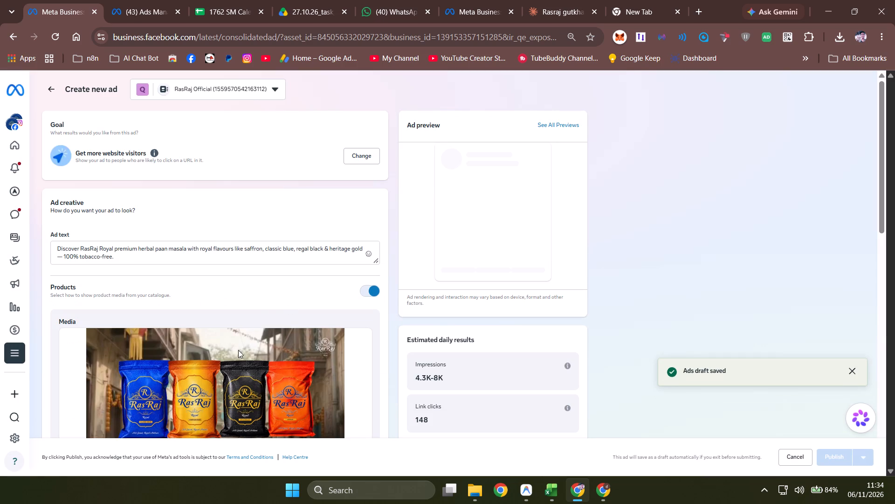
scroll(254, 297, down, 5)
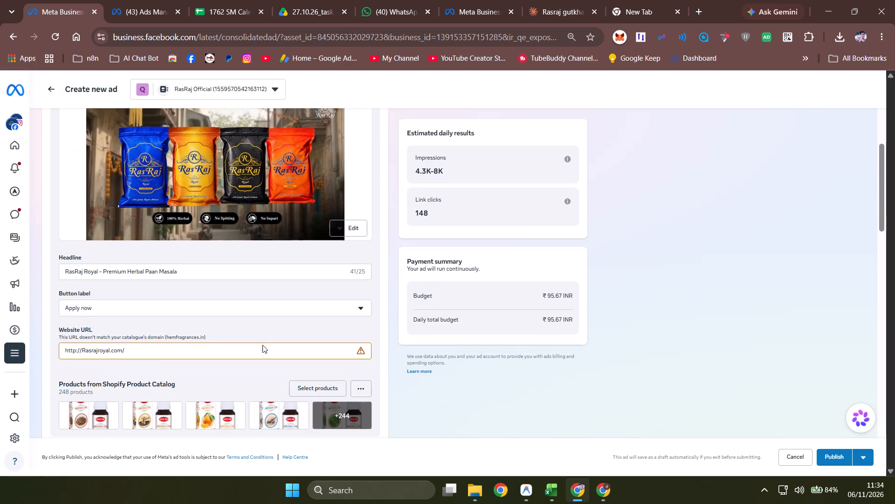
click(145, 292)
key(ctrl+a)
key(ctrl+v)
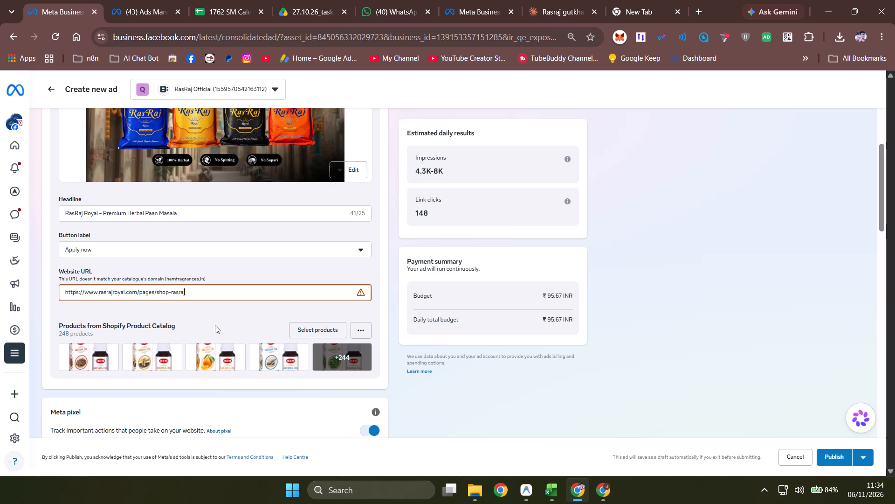
Turn off the Products catalogue option in the ad creative.
scroll(472, 339, up, 3)
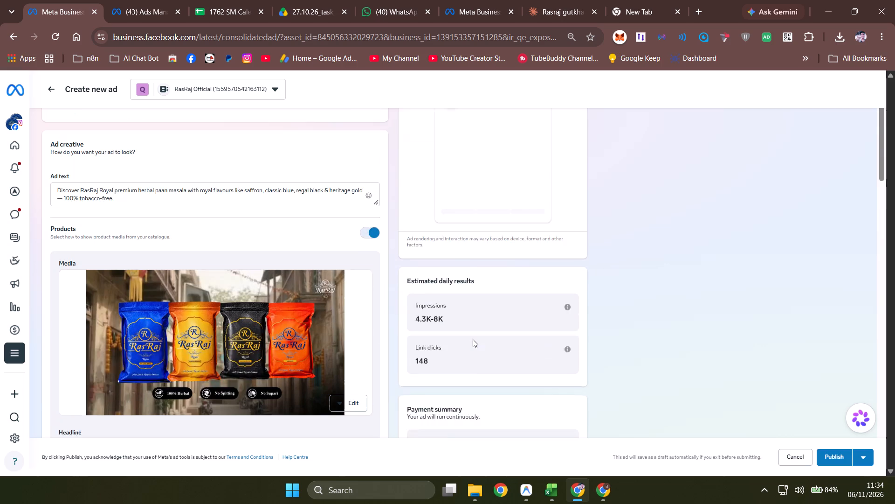
scroll(473, 339, up, 2)
scroll(473, 339, down, 3)
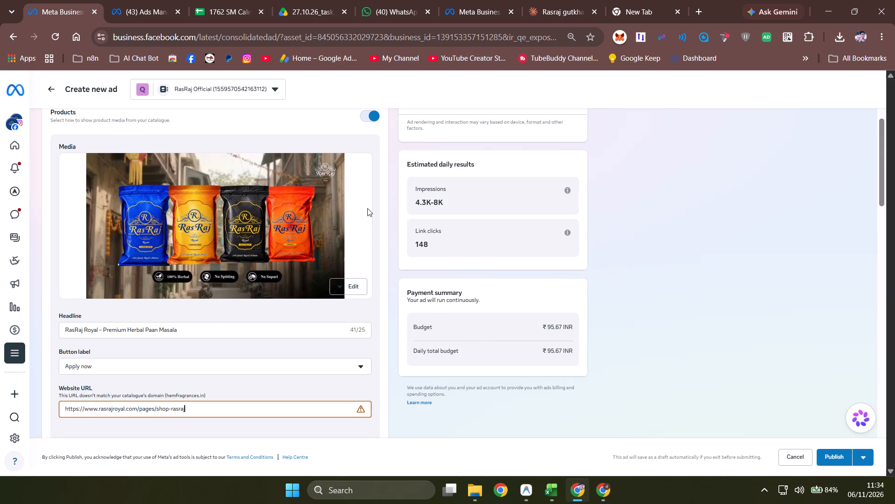
scroll(450, 224, down, 1)
scroll(451, 224, up, 3)
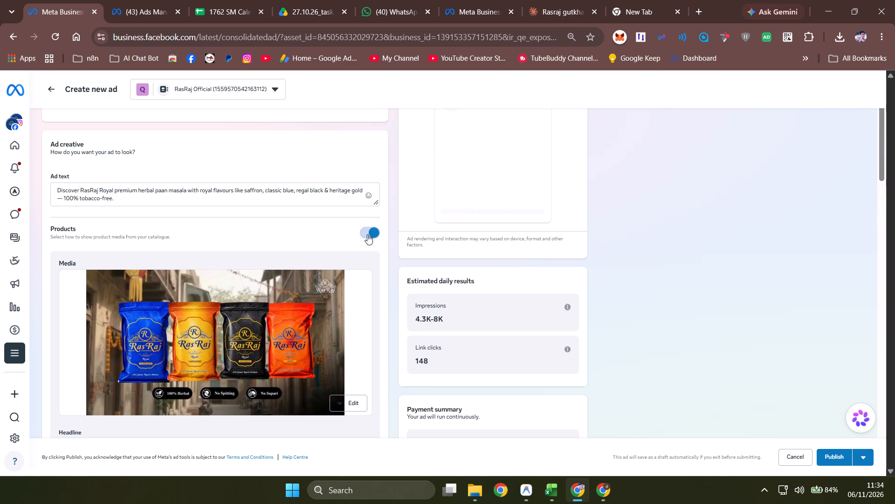
click(367, 234)
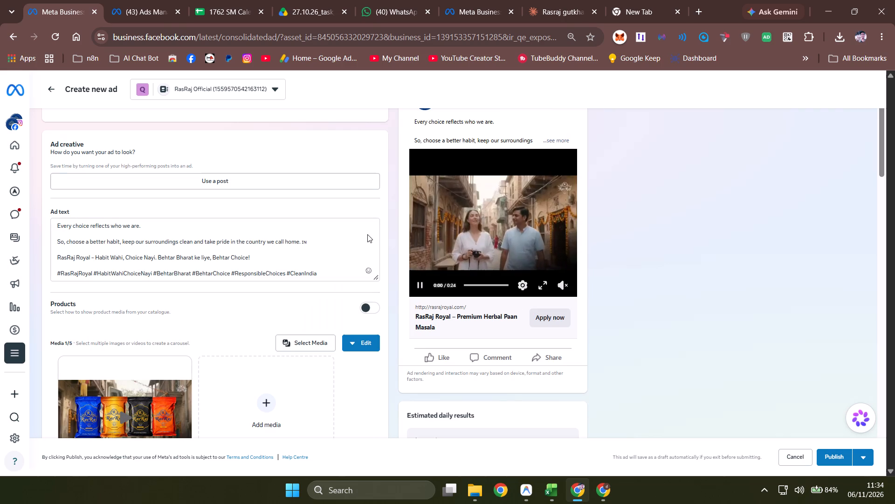
Review the new ad's creative settings and play its video in the ad preview.
scroll(324, 285, down, 1)
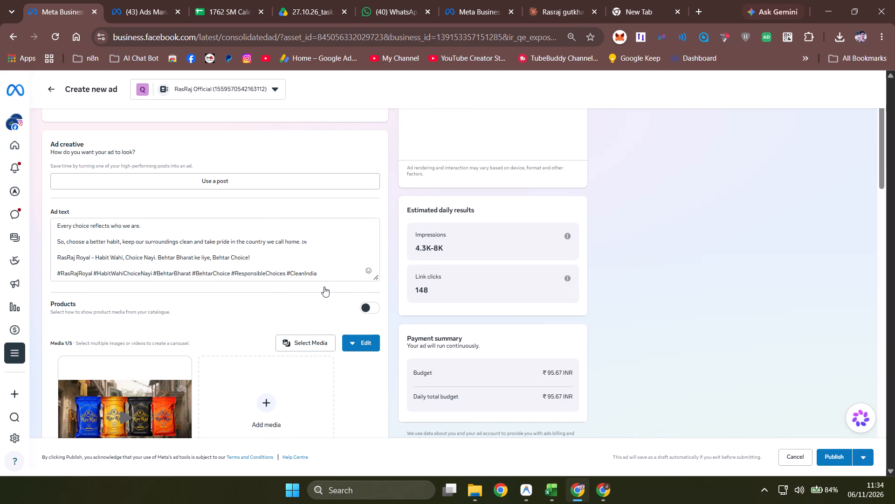
scroll(324, 287, down, 5)
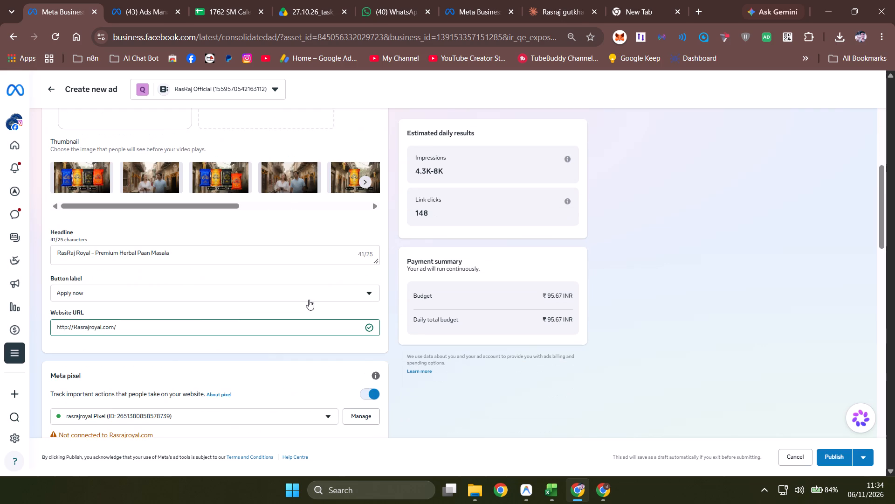
scroll(174, 330, down, 1)
scroll(279, 317, up, 5)
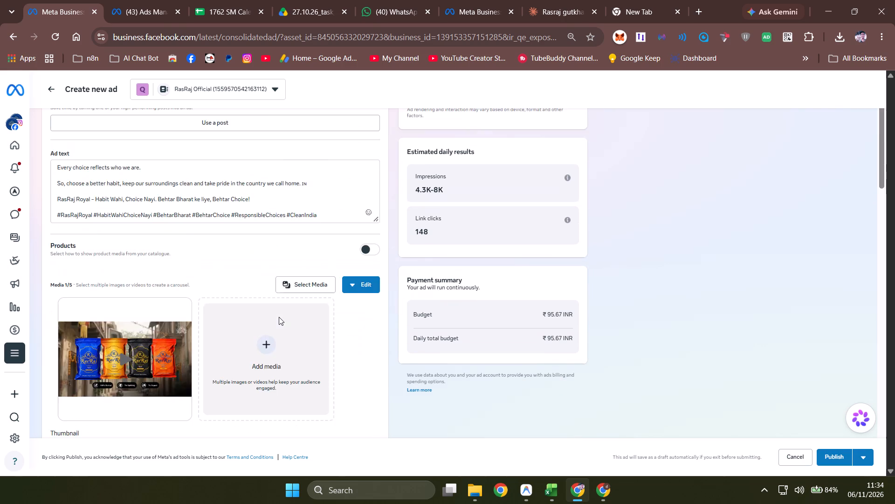
scroll(279, 317, up, 7)
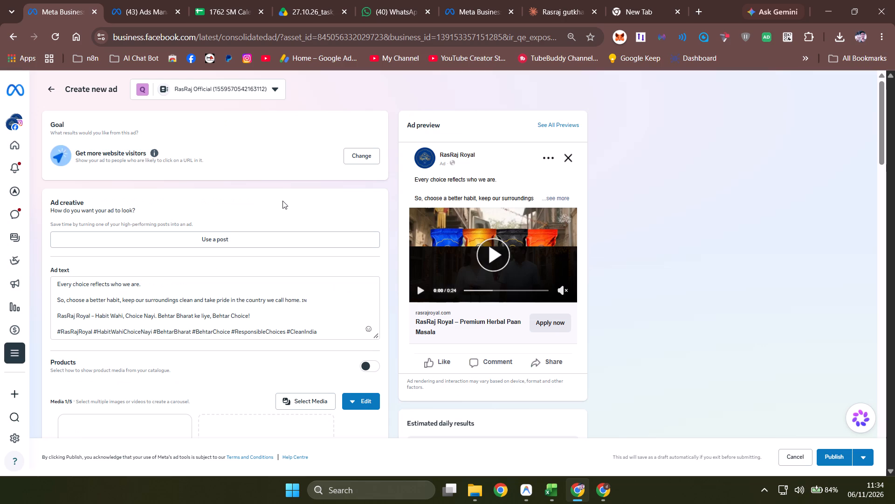
scroll(282, 201, down, 2)
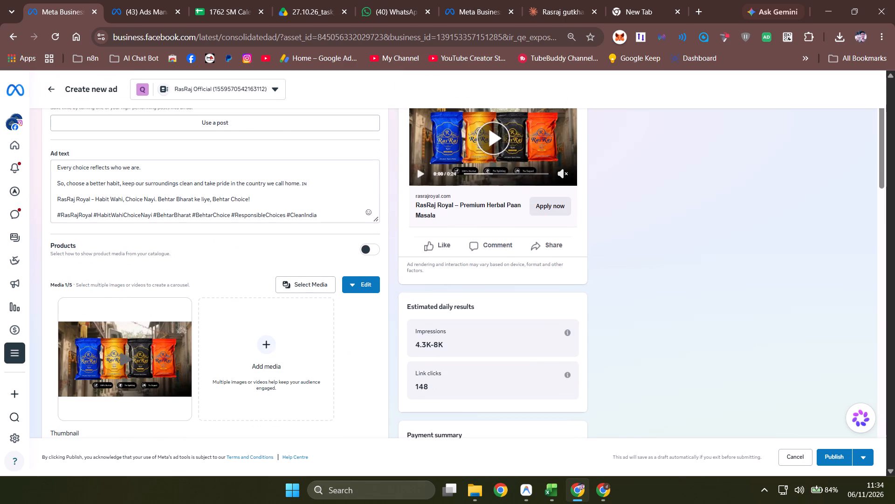
scroll(269, 219, up, 3)
click(485, 254)
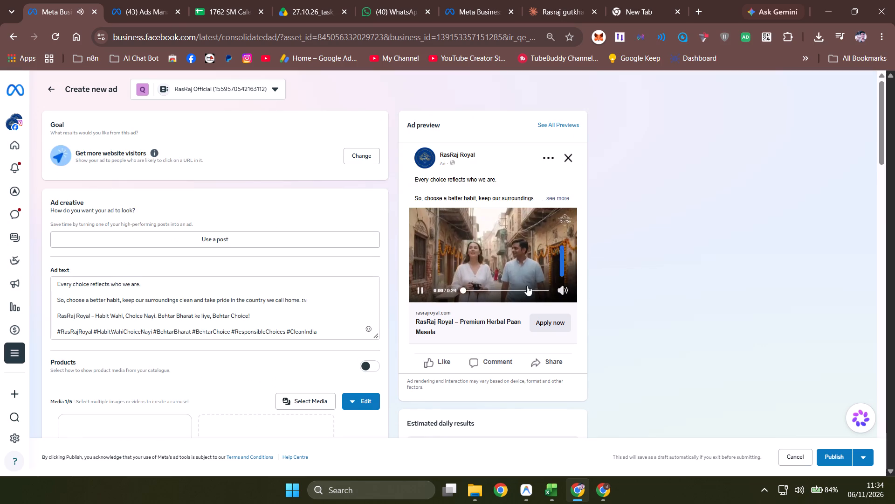
click(420, 289)
Set the ad's daily budget to ₹800.
scroll(266, 269, down, 14)
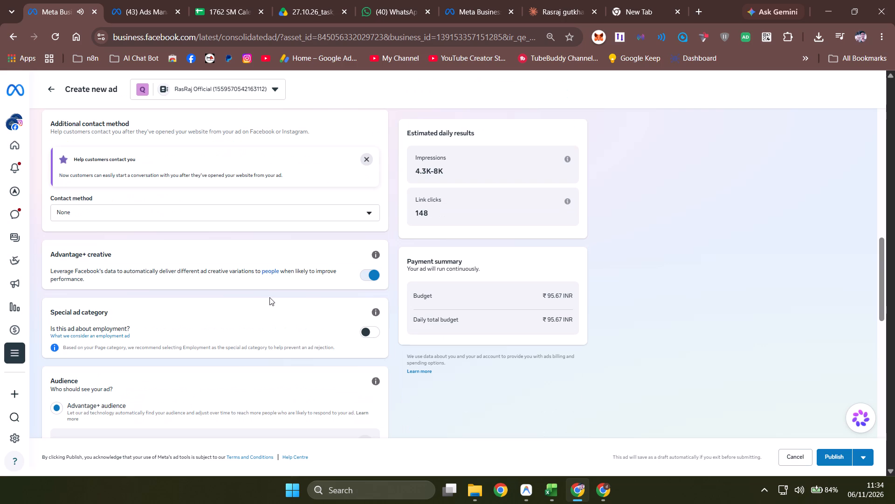
scroll(175, 304, down, 5)
scroll(181, 311, up, 2)
scroll(227, 313, down, 7)
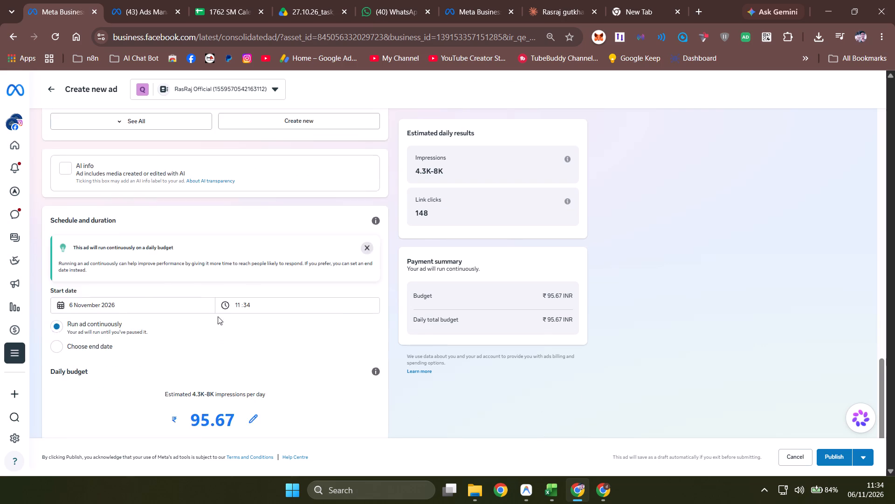
scroll(218, 316, down, 2)
double_click(210, 255)
double_click(205, 271)
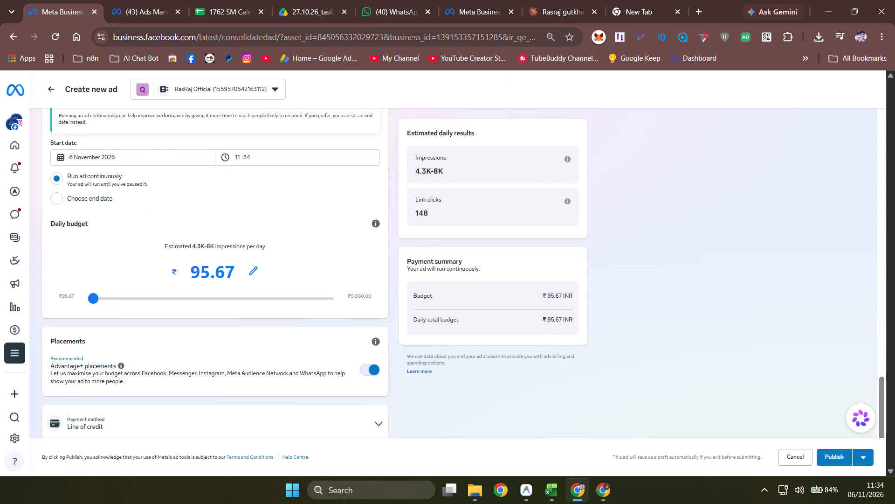
key(8)
key(0)
key(0)
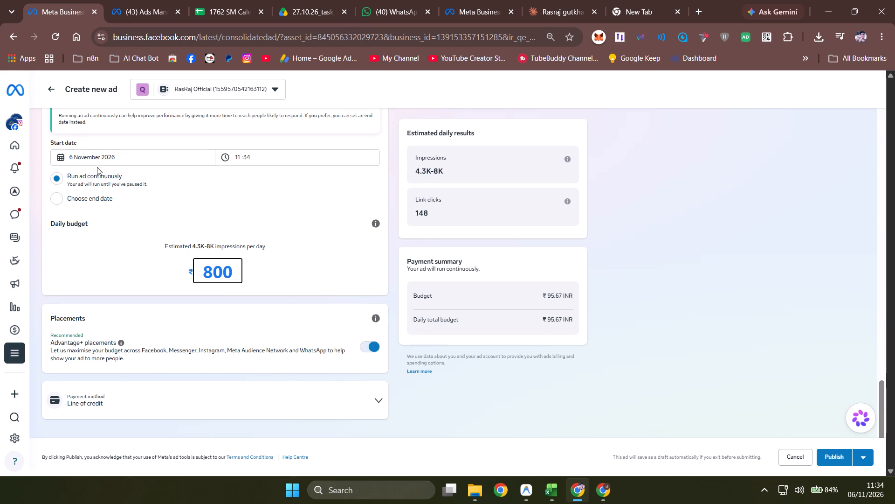
Give the ad schedule an end date by setting its duration to 8 days.
click(75, 209)
click(79, 204)
drag(70, 184, 38, 183)
key(8)
click(68, 211)
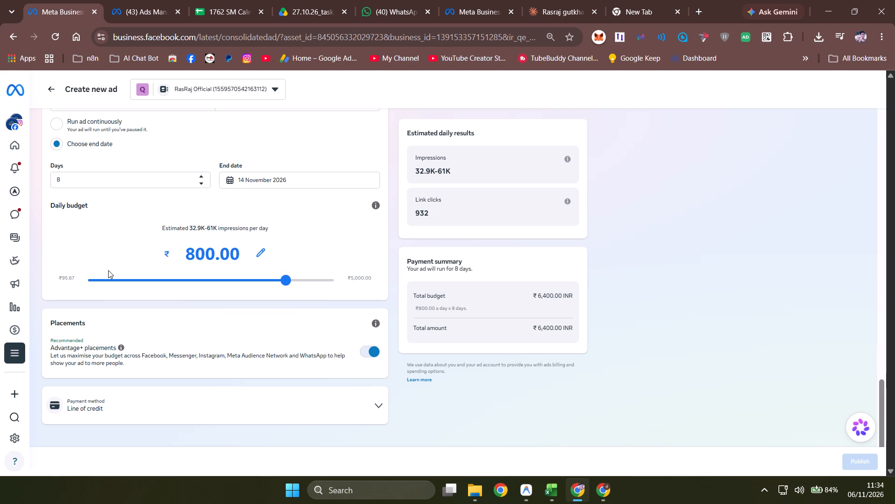
scroll(195, 317, down, 3)
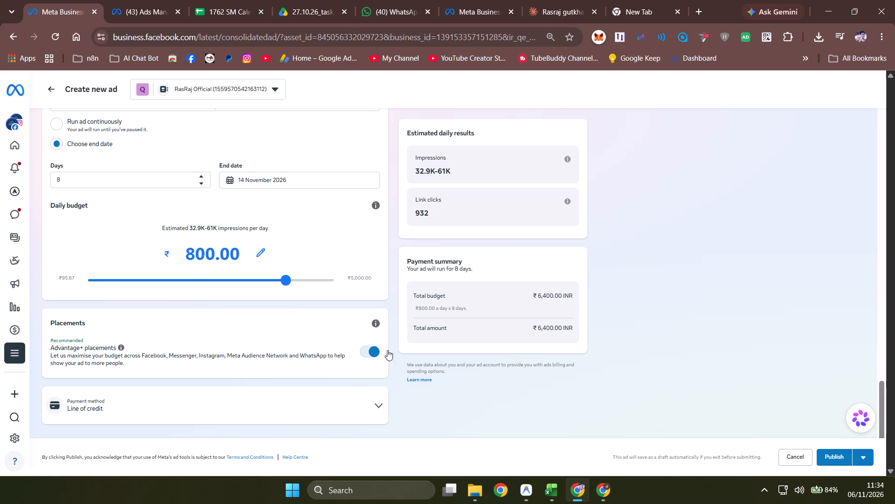
scroll(546, 364, up, 17)
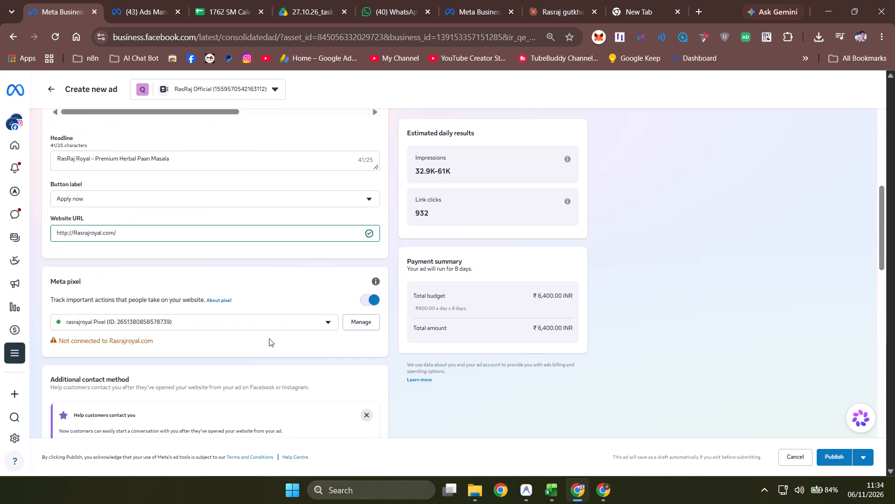
scroll(269, 338, up, 3)
scroll(243, 355, down, 4)
click(187, 323)
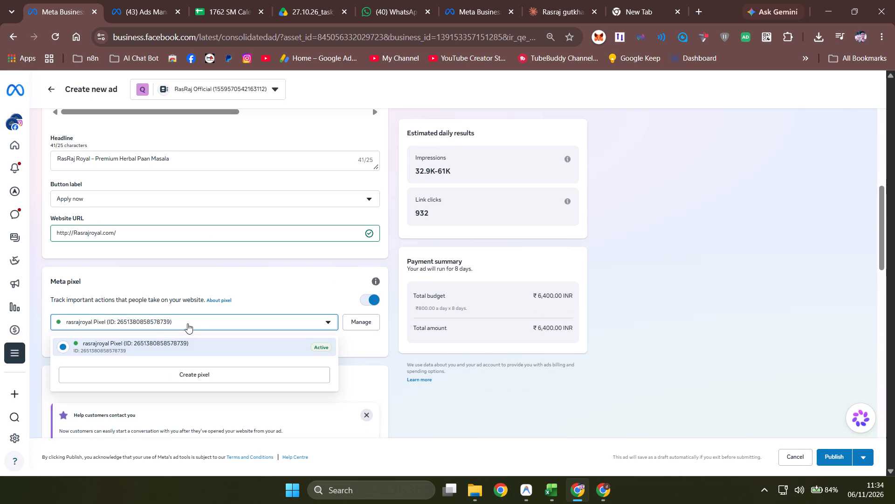
click(157, 339)
click(115, 234)
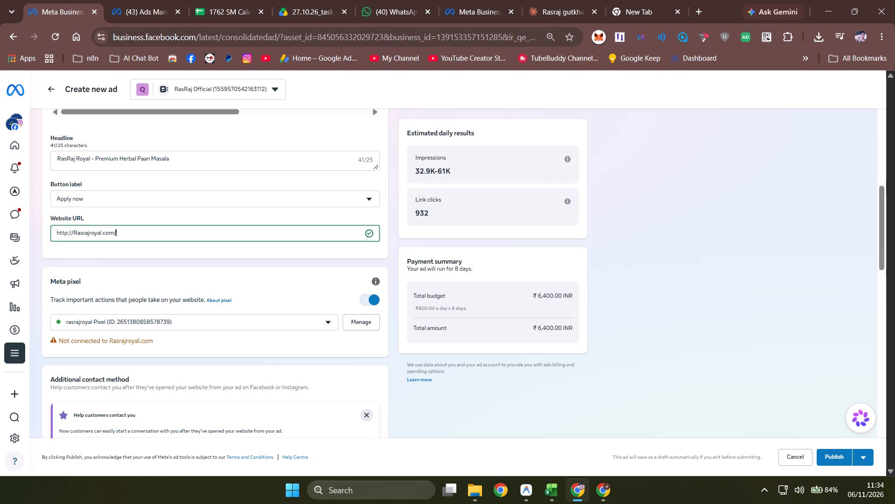
key(ctrl+a)
key(ctrl+v)
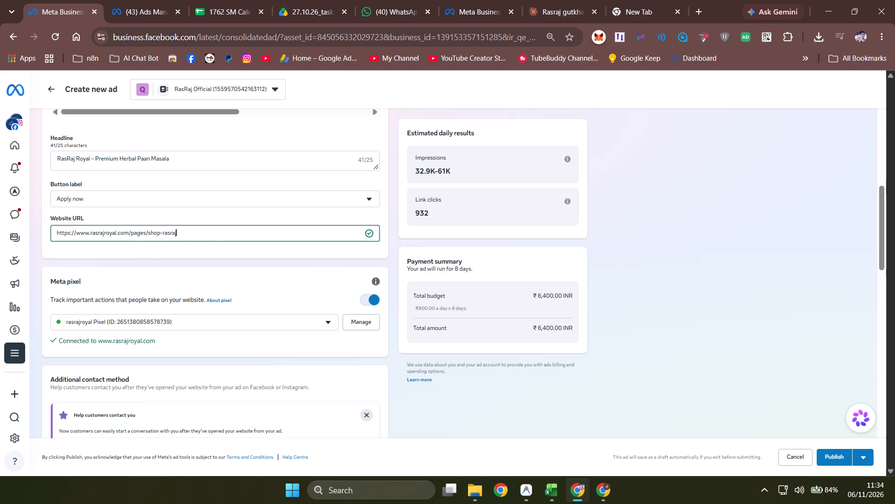
click(153, 245)
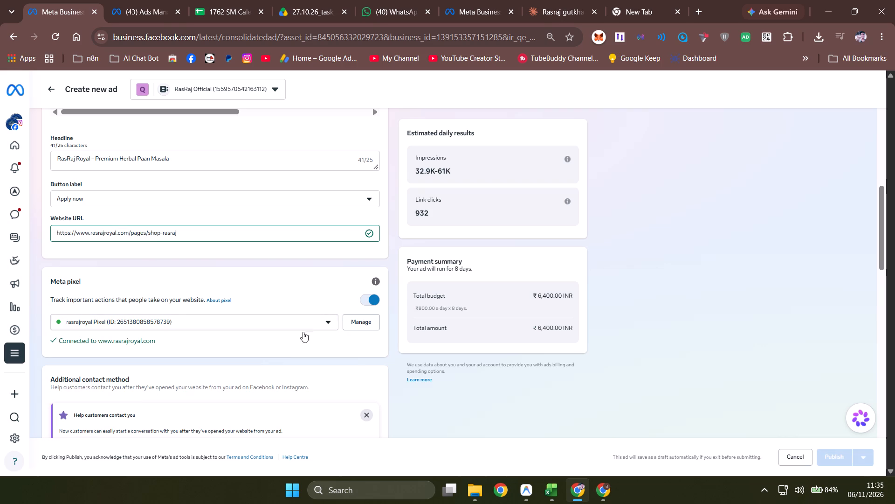
Publish the RasRaj Royal website visitors ad and close the review summary.
scroll(245, 318, up, 6)
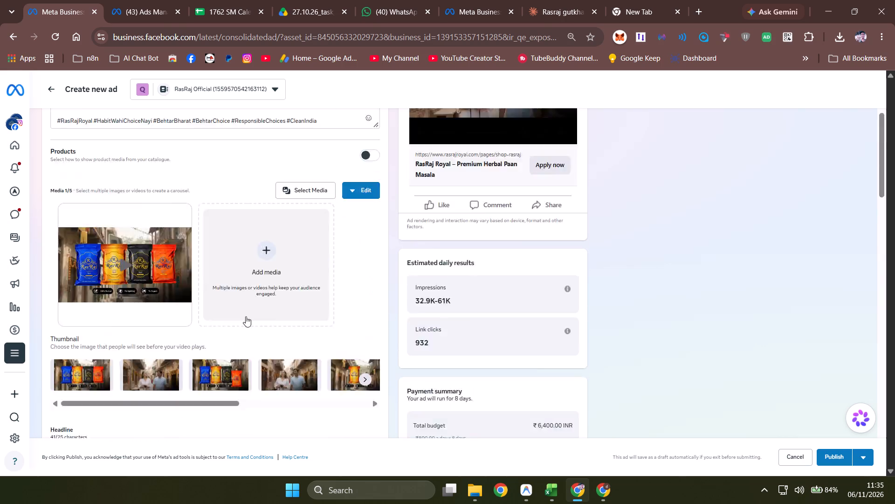
scroll(246, 316, up, 7)
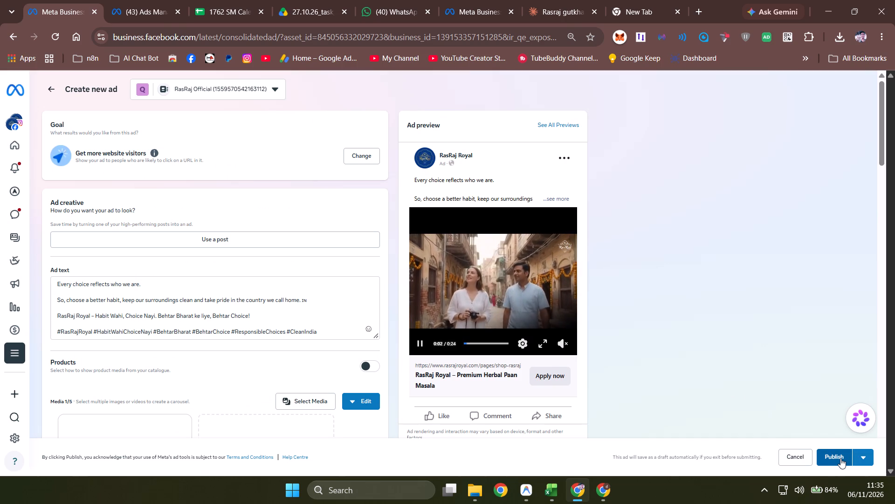
click(840, 458)
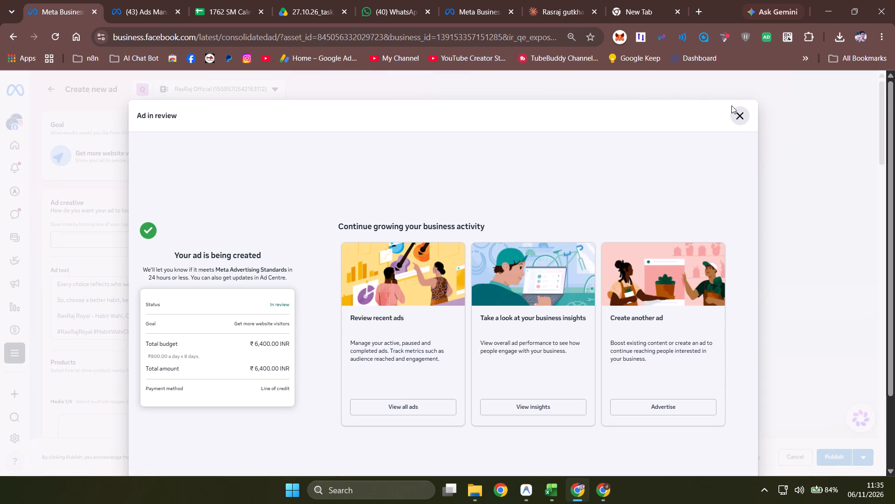
click(741, 113)
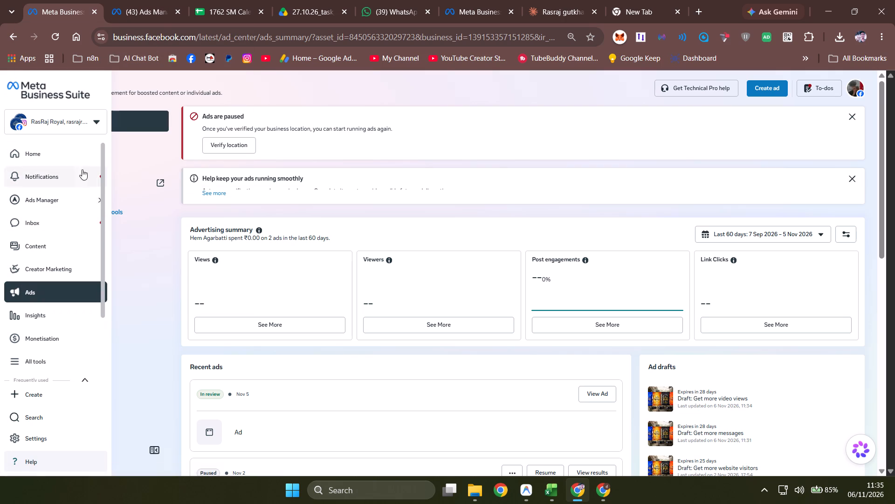
Switch the business asset to 1762 Sandwiches and Rolls in the Nom Nom Restaurants Pvt Ltd portfolio.
click(15, 120)
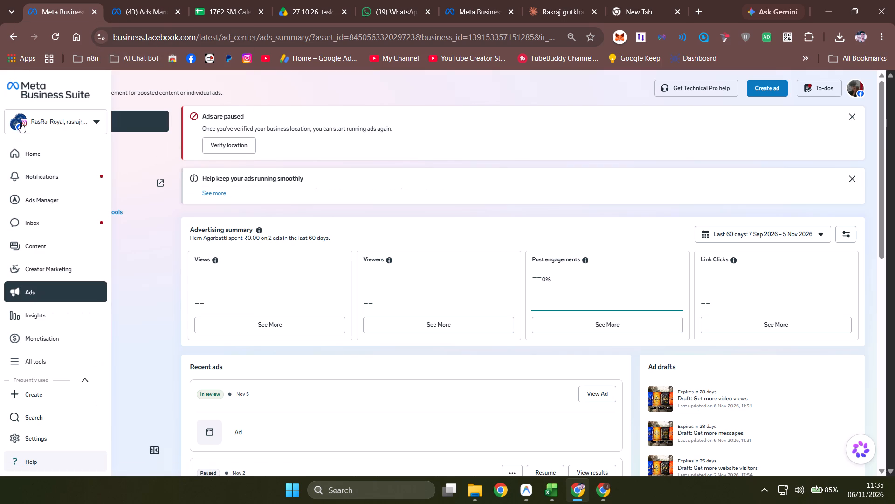
click(84, 119)
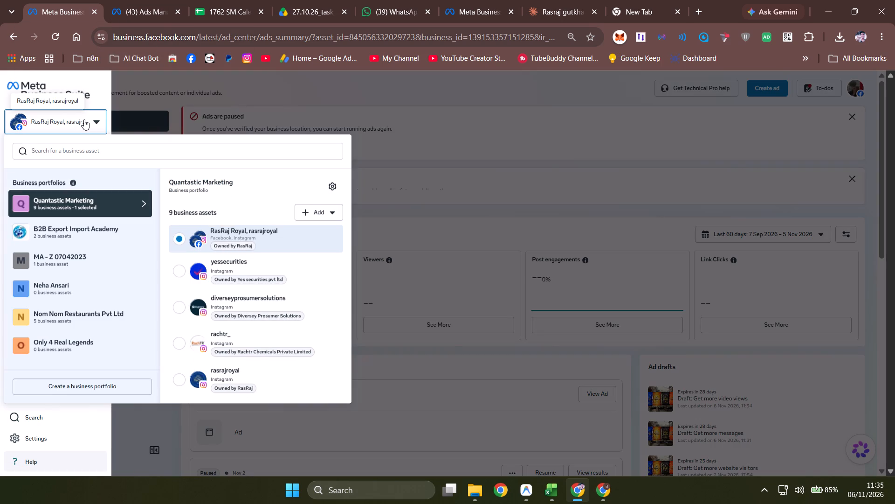
scroll(234, 307, down, 3)
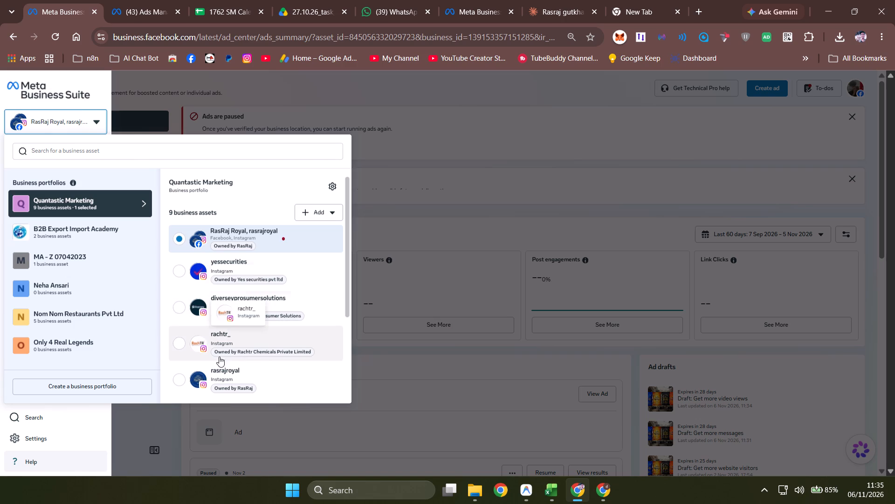
click(91, 306)
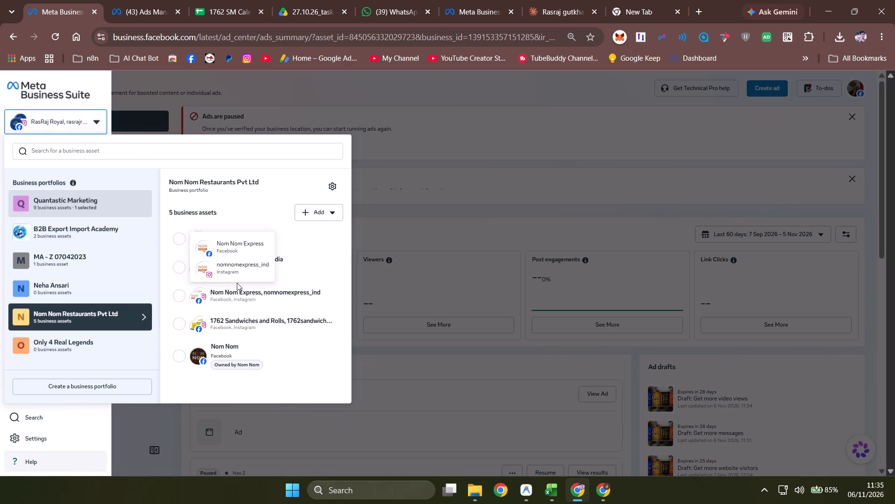
click(223, 328)
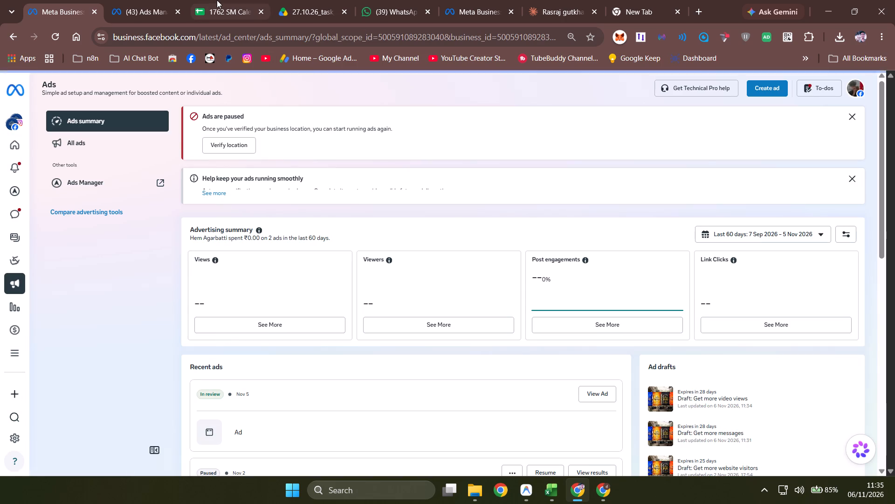
Switch to the 1762 SM Calendar spreadsheet and examine the November posts' dates, captions, visual references and Drive Link column.
click(217, 0)
click(592, 321)
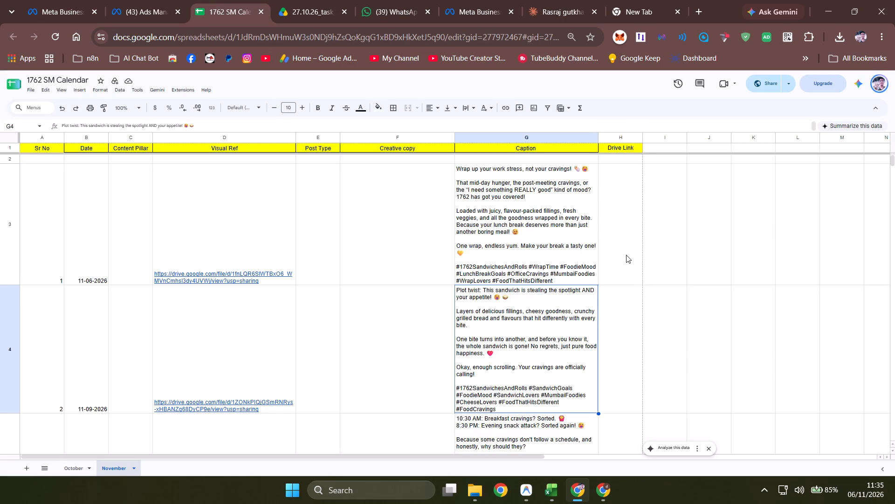
click(626, 250)
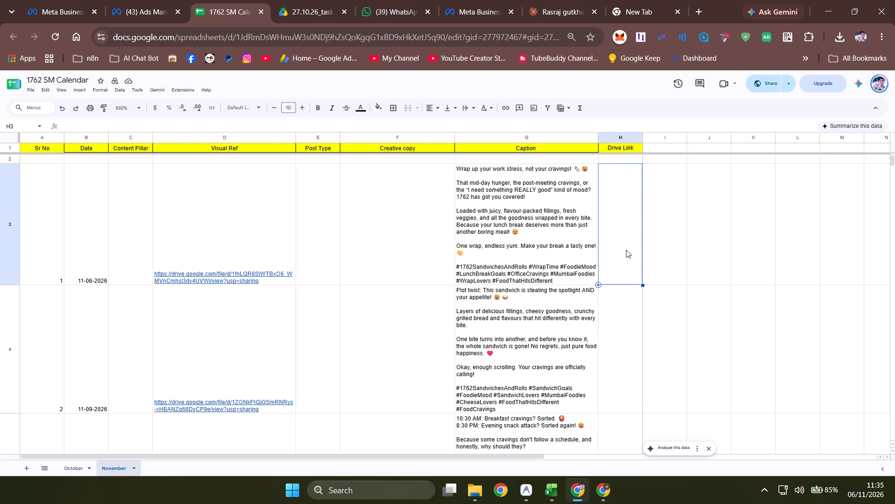
scroll(626, 250, up, 2)
scroll(300, 279, up, 1)
scroll(654, 301, down, 2)
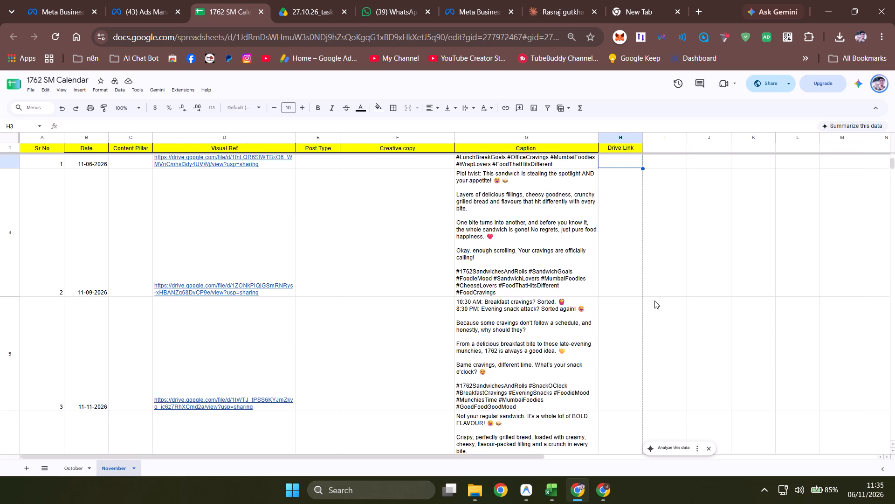
scroll(654, 301, up, 4)
scroll(623, 279, up, 4)
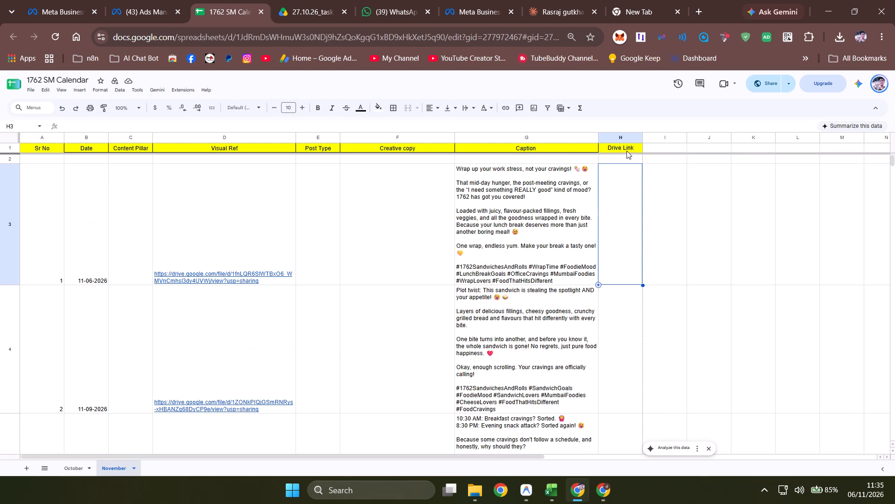
click(633, 144)
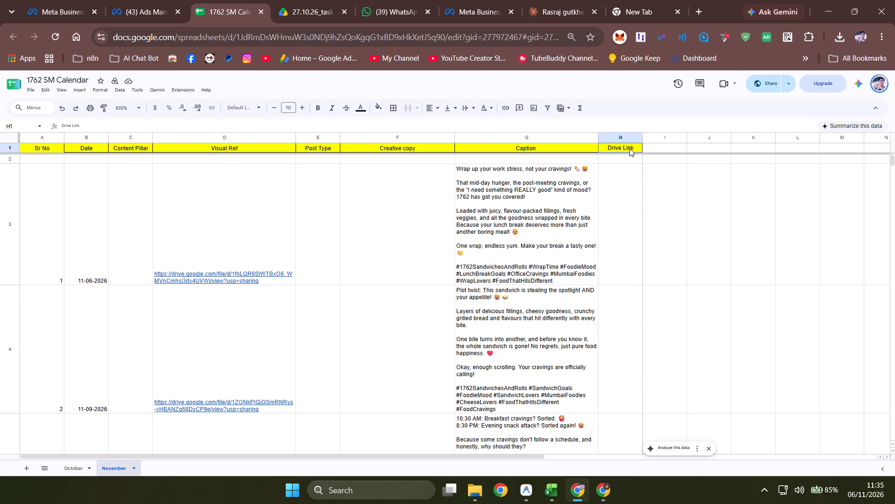
scroll(636, 249, down, 8)
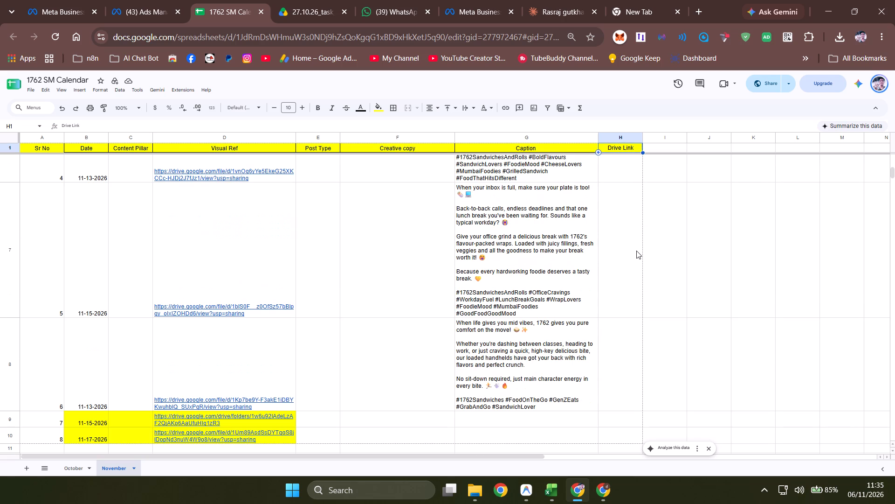
scroll(637, 251, down, 3)
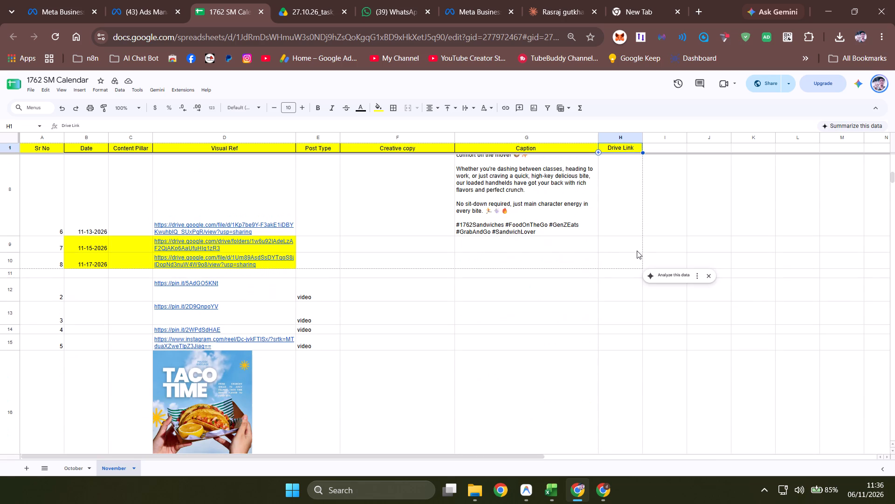
scroll(637, 251, up, 1)
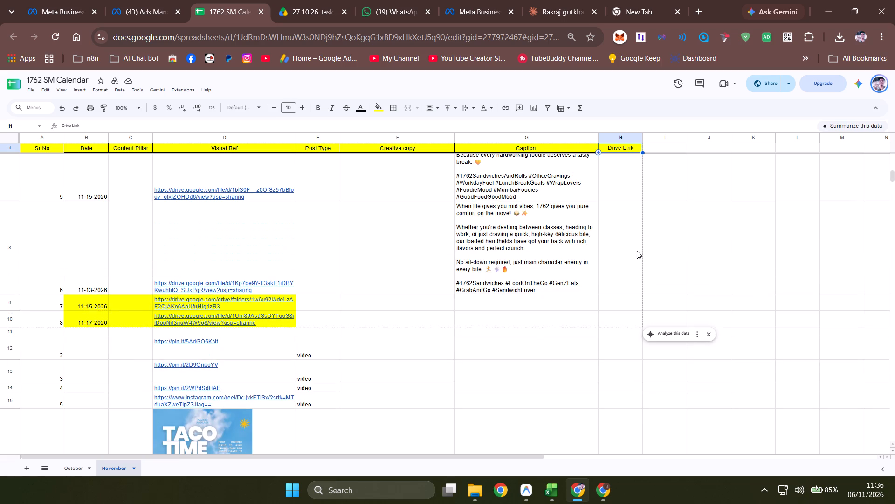
Mark the 11-06-2026 wrap post in the November sheet as Done in its Drive Link cell.
scroll(637, 251, up, 5)
scroll(637, 251, down, 2)
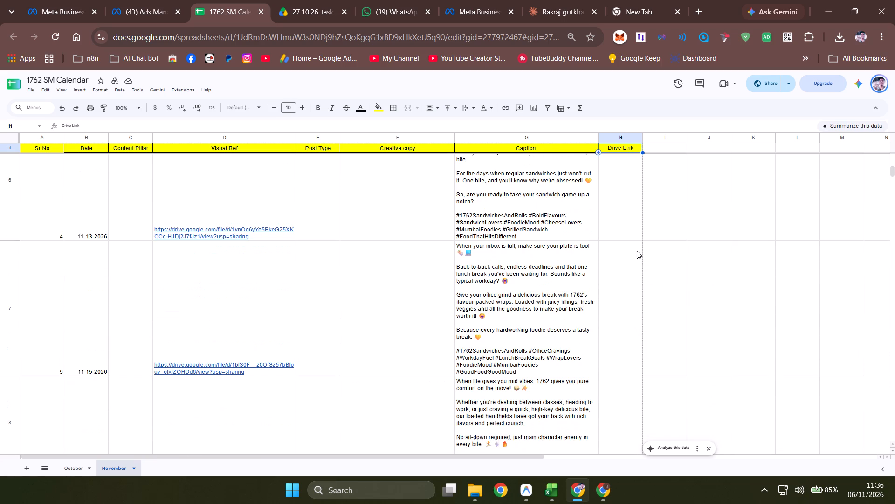
scroll(638, 252, down, 2)
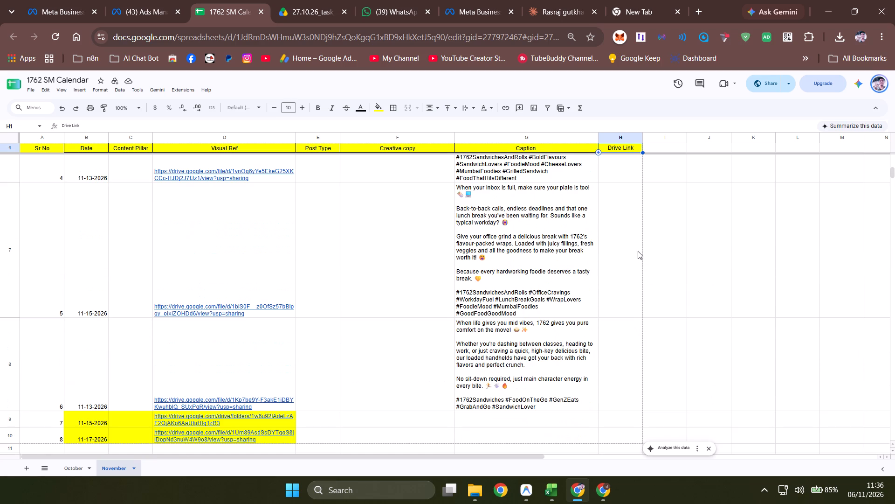
scroll(638, 251, up, 9)
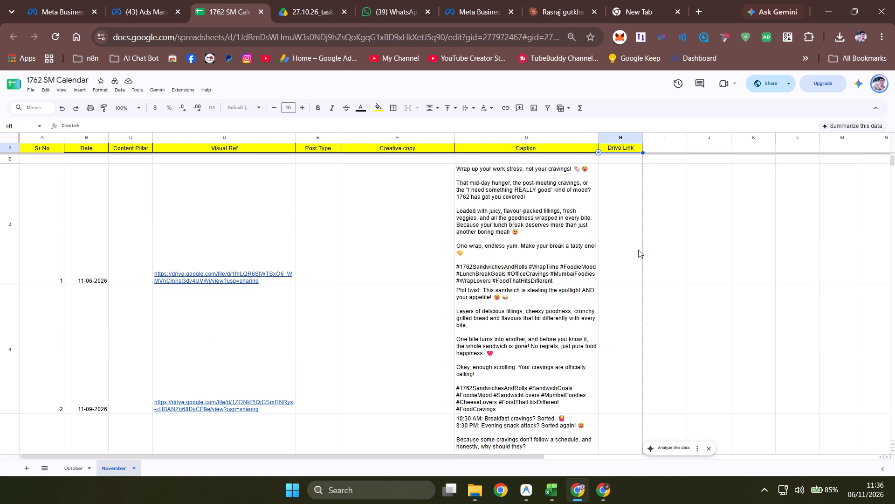
scroll(642, 240, up, 2)
click(634, 209)
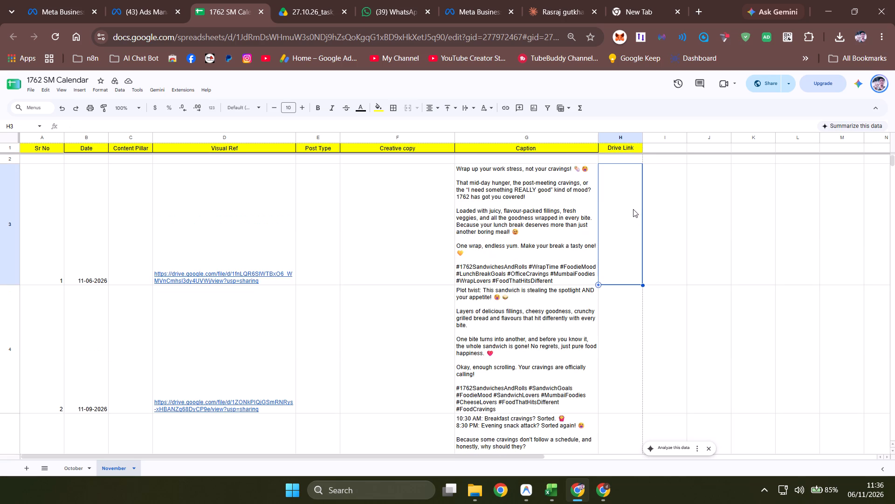
text(Done)
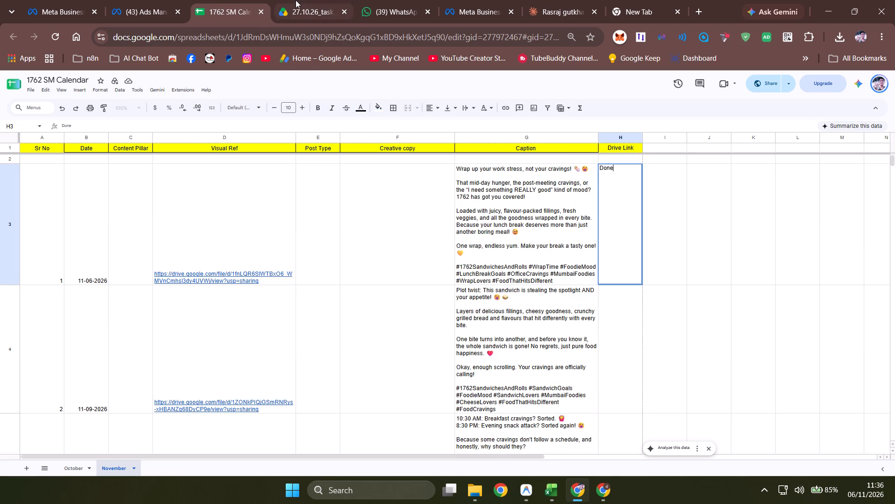
Switch to the Drive preview of 27.10.26_task_8.png and check the browser's recent downloads.
click(296, 0)
click(840, 37)
click(606, 203)
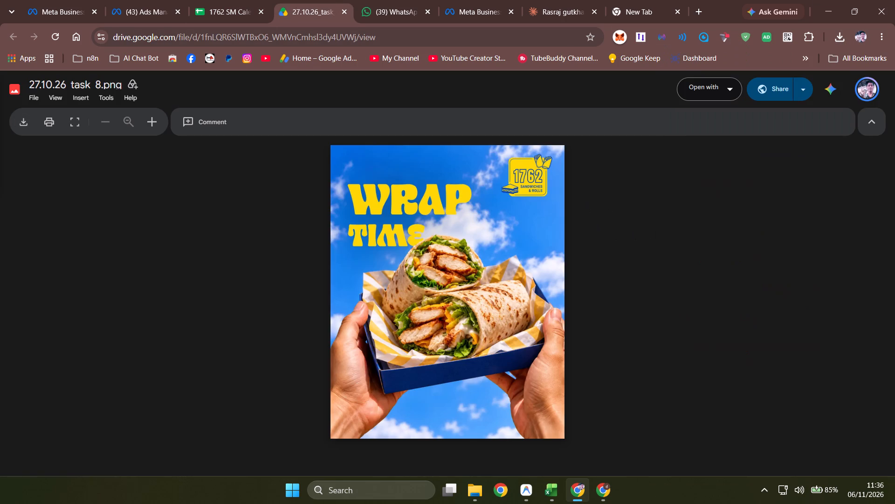
Switch to Meta Business Suite and start a new post for 1762 Sandwiches and Rolls from its content section.
click(165, 0)
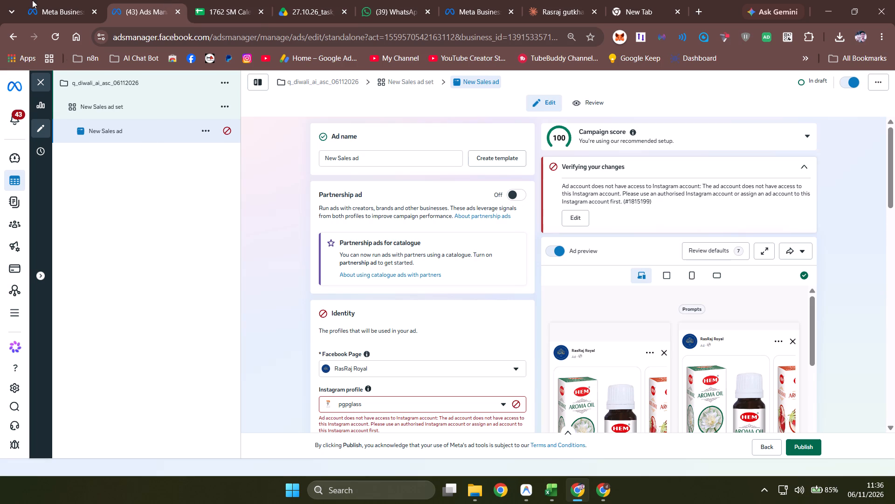
click(32, 0)
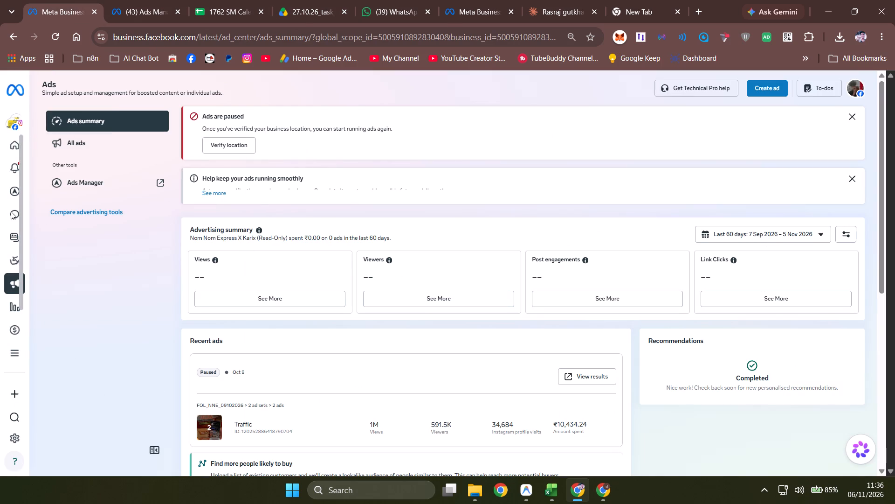
click(44, 248)
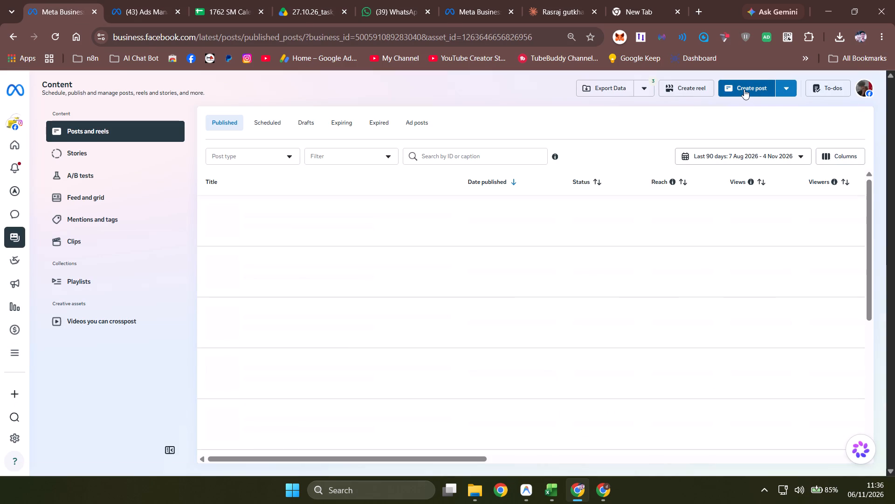
click(744, 89)
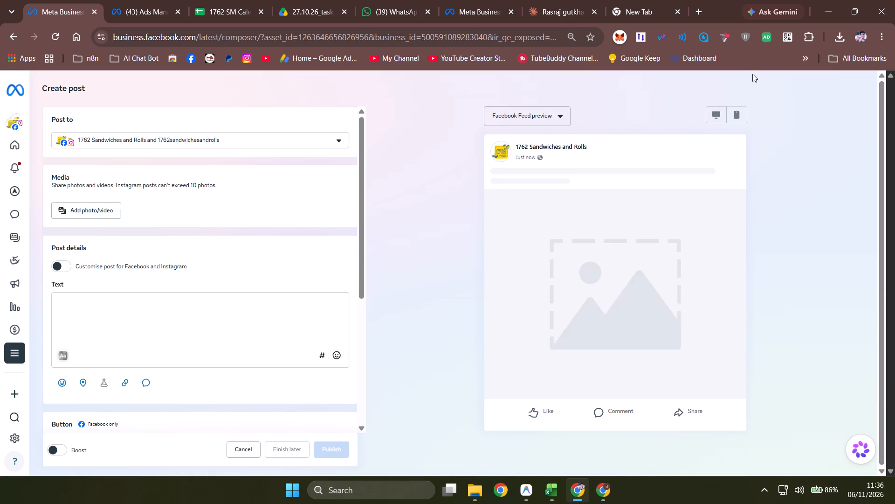
Add the image 27.10.26_task_8.png from Downloads as the post's media.
click(73, 206)
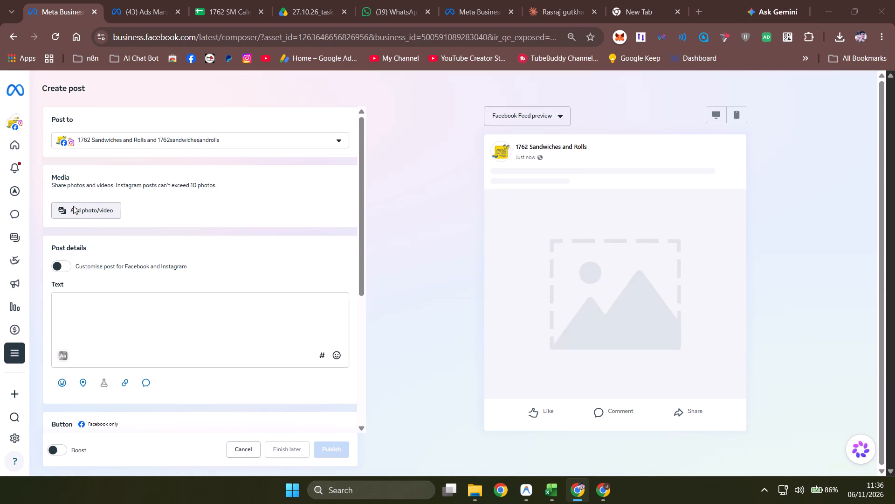
click(286, 167)
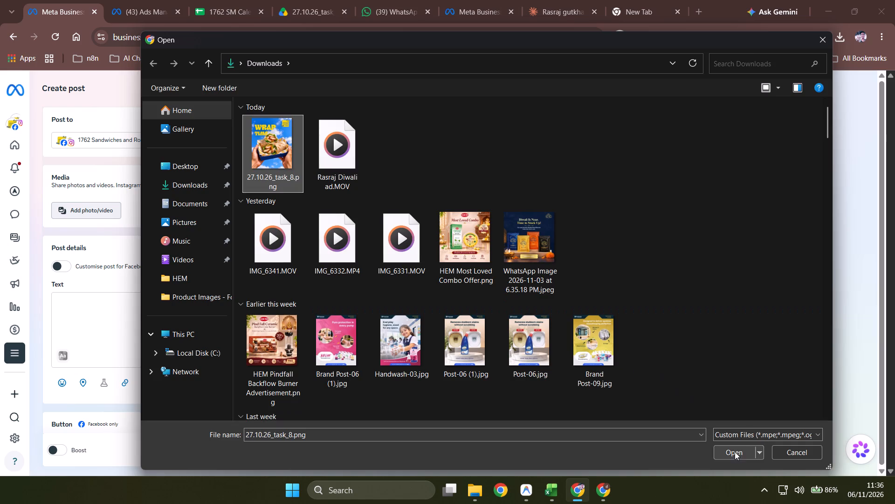
click(735, 452)
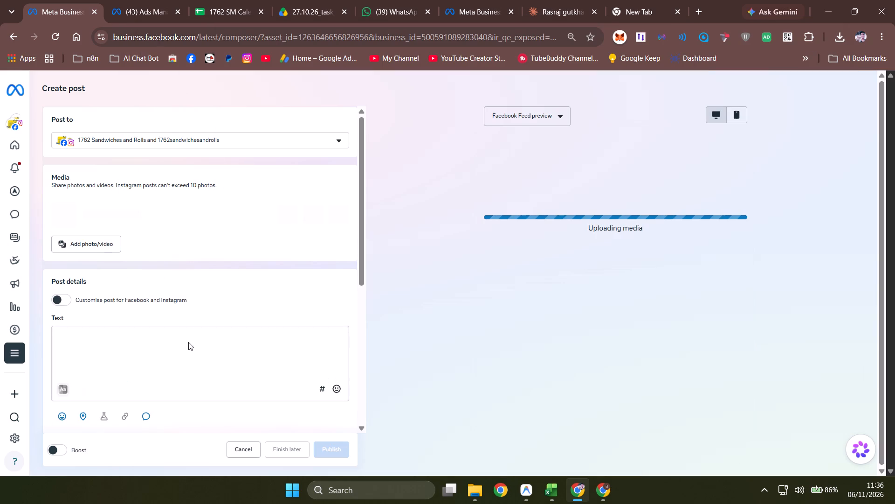
Try to paste the wrap post's caption into the post text.
click(162, 359)
key(ctrl+v)
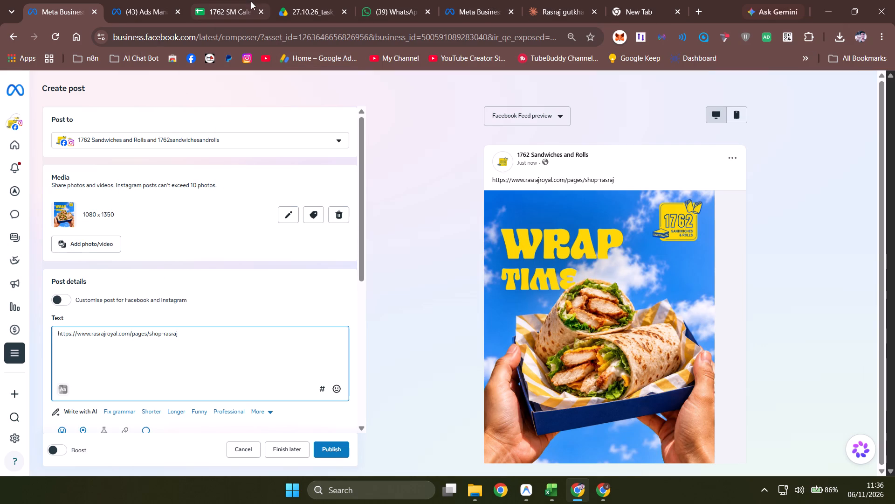
Switch to the 1762 SM Calendar sheet and copy the full caption text of the 11-06-2026 wrap post.
click(220, 0)
triple_click(542, 259)
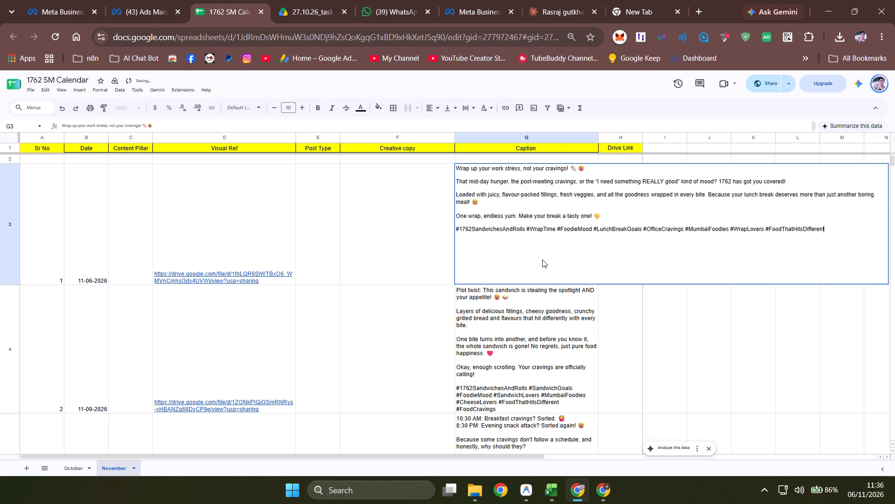
key(ctrl+a)
click(538, 235)
key(ctrl+a)
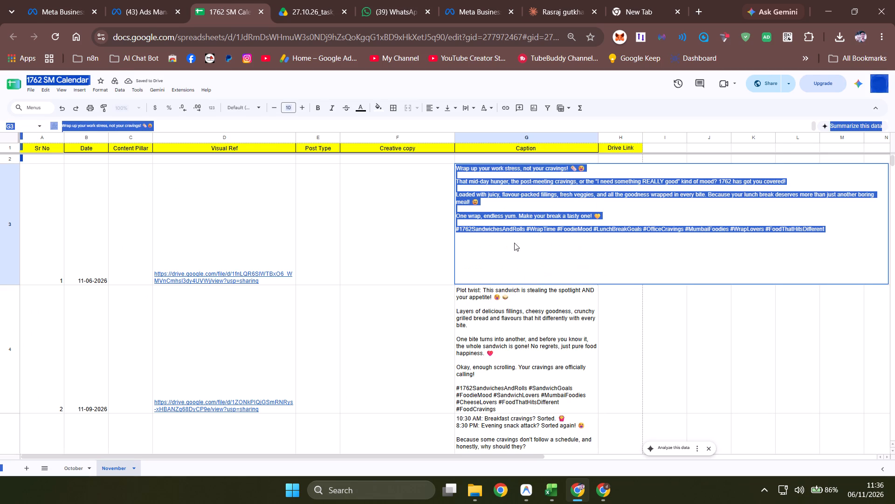
key(ctrl+c)
key(ctrl+c)
key(ctrl+c)
click(506, 219)
key(ctrl+a)
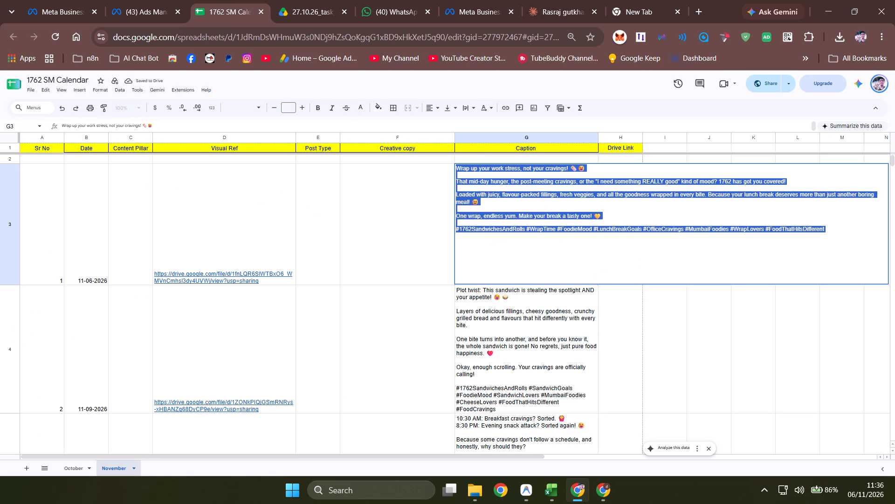
key(ctrl+c)
key(ctrl+c)
Replace the shop link in the Meta Business Suite post text with the wrap caption, recopied from the 1762 SM Calendar.
click(95, 0)
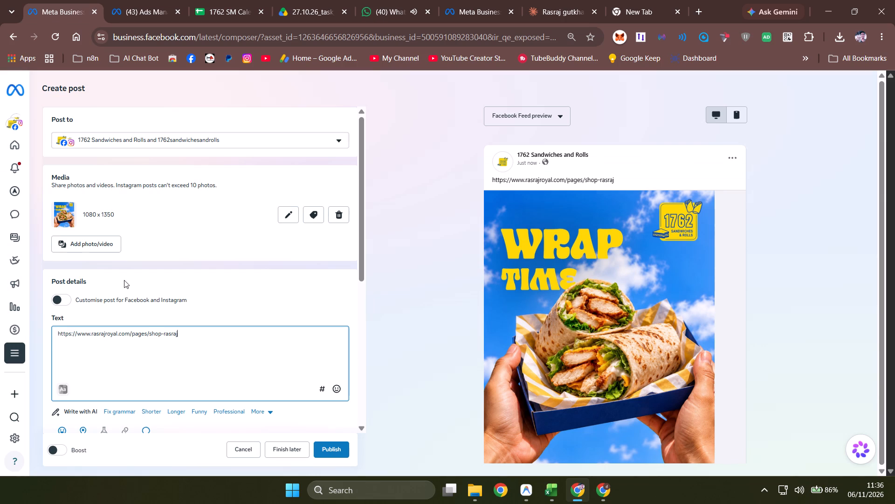
click(164, 332)
key(ctrl+a)
key(ctrl+c)
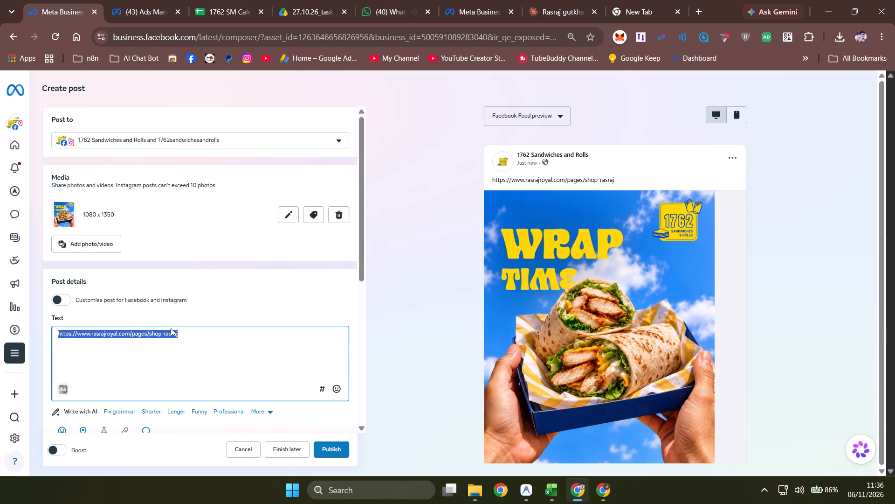
click(250, 0)
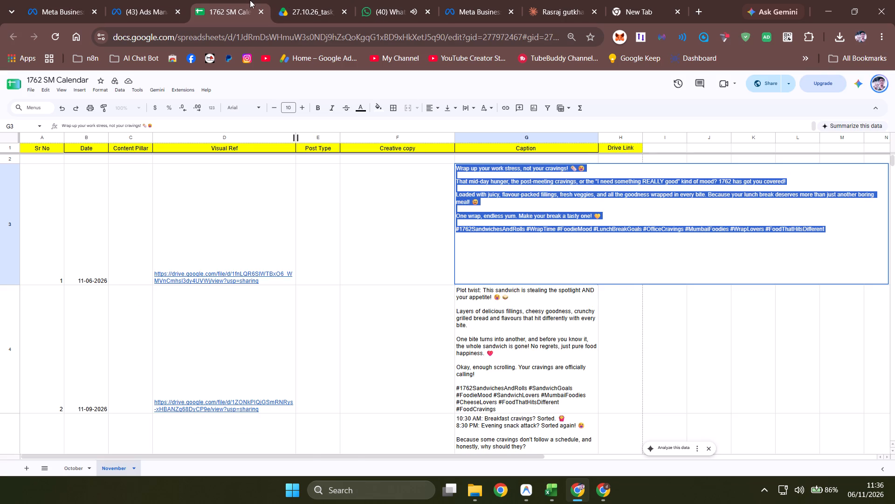
key(ctrl+c)
click(46, 0)
key(ctrl+v)
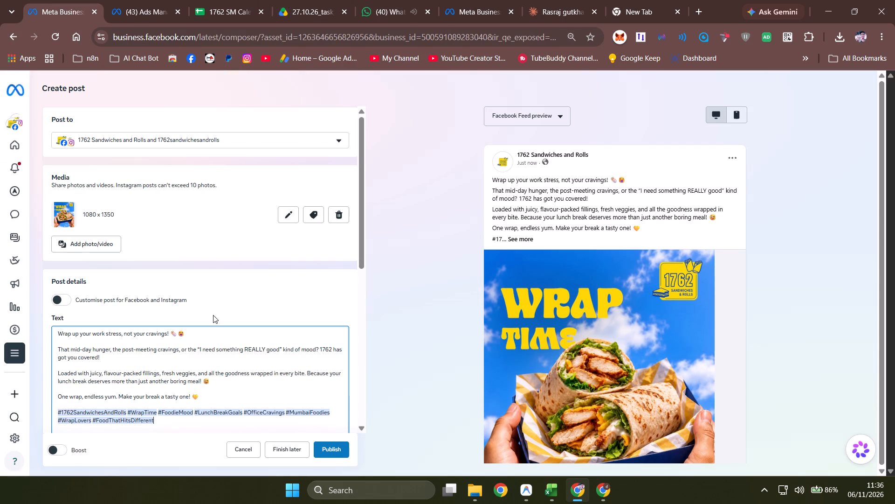
Review the new post's remaining button, schedule, story sharing and privacy settings.
scroll(222, 332, down, 7)
scroll(264, 371, down, 4)
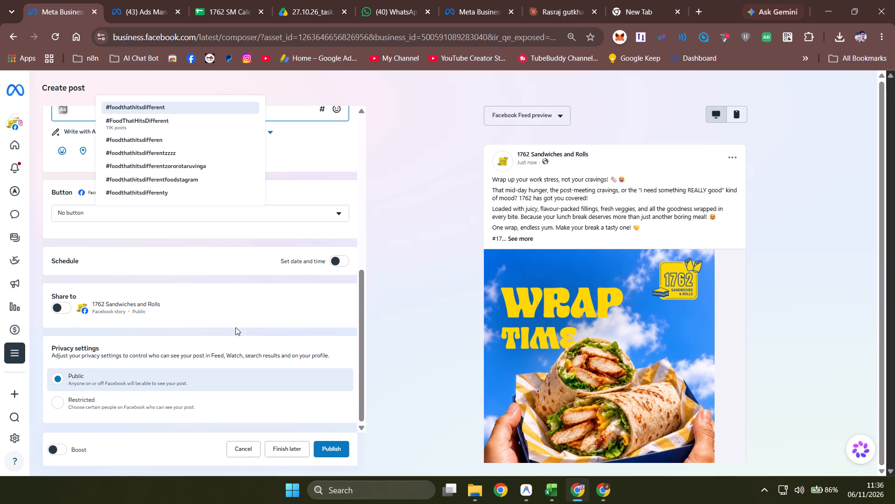
scroll(247, 336, down, 3)
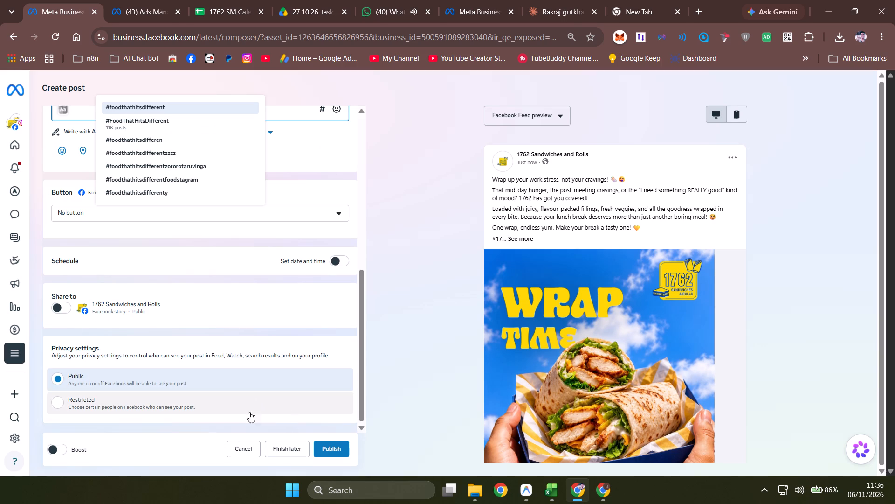
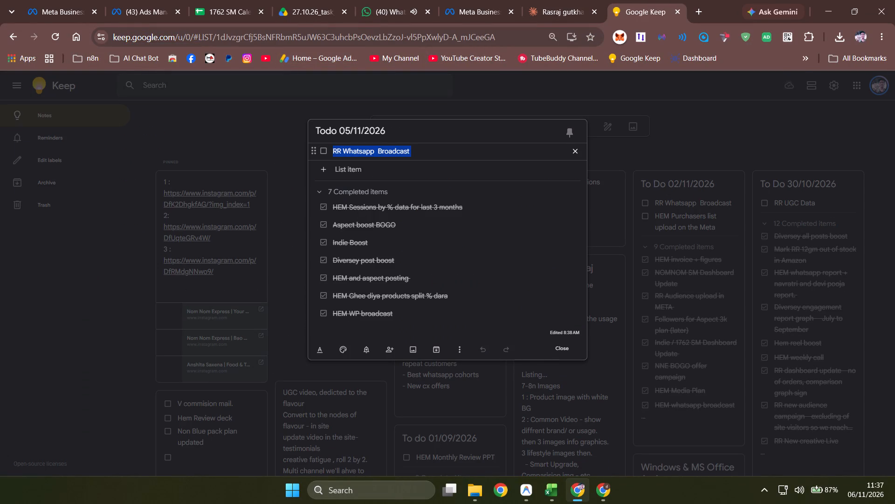
Copy the RR Whatsapp Broadcast item from the Todo 05/11/2026 note and close that note.
key(ctrl+c)
key(ctrl+c)
key(ctrl+c)
key(ctrl+c)
click(626, 149)
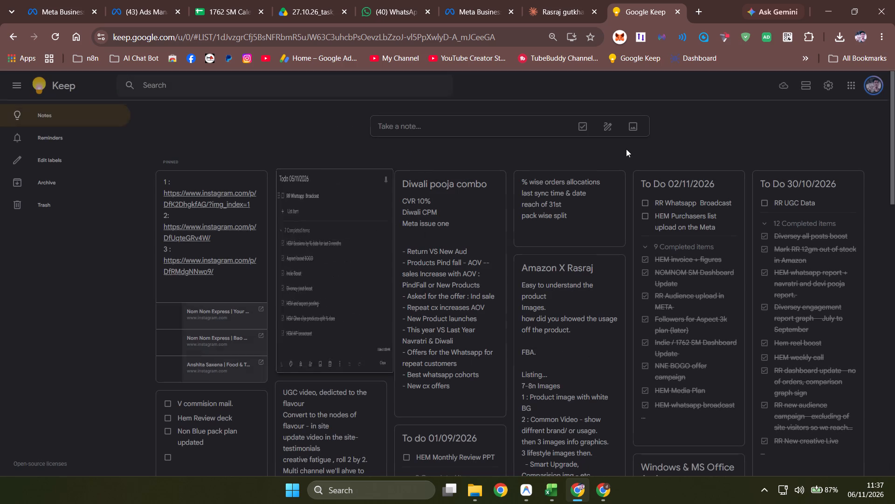
Start a new Keep note and turn it into a checklist.
click(461, 128)
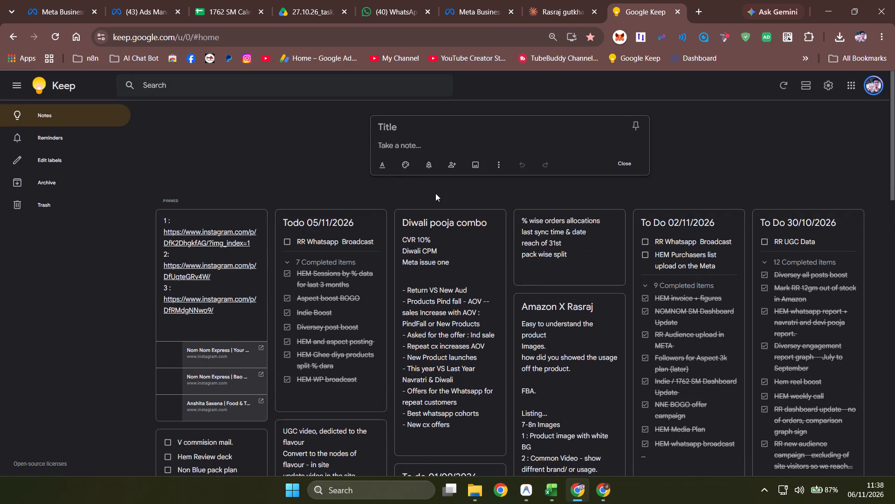
click(500, 163)
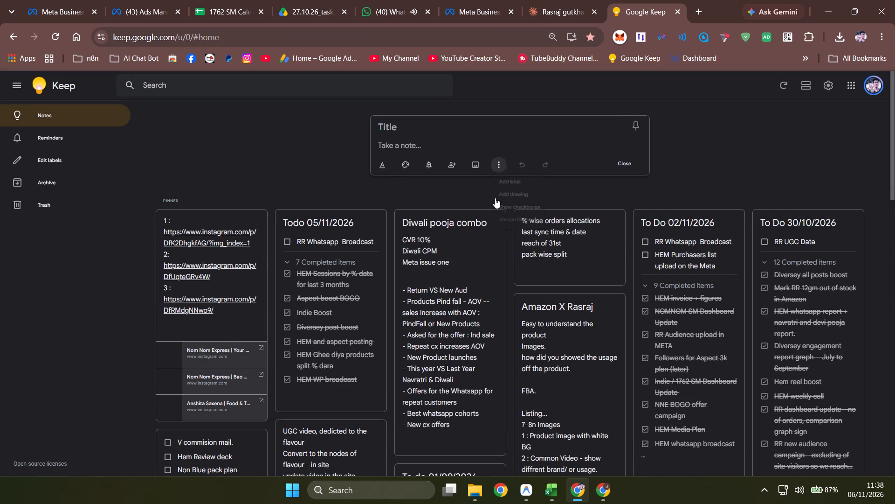
click(513, 209)
click(403, 147)
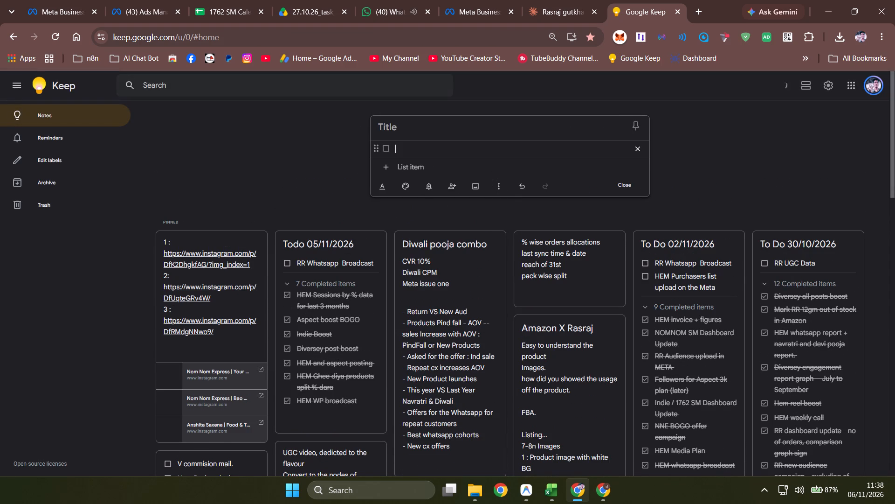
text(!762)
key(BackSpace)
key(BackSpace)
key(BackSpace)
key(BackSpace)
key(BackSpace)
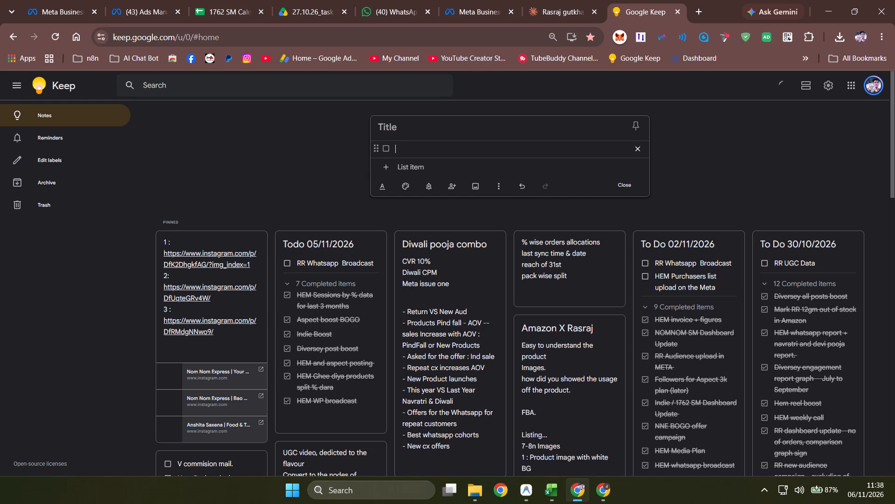
Add the checklist items "1762 Post Scheduling" and "Remainign diversey post schedule" to the new note.
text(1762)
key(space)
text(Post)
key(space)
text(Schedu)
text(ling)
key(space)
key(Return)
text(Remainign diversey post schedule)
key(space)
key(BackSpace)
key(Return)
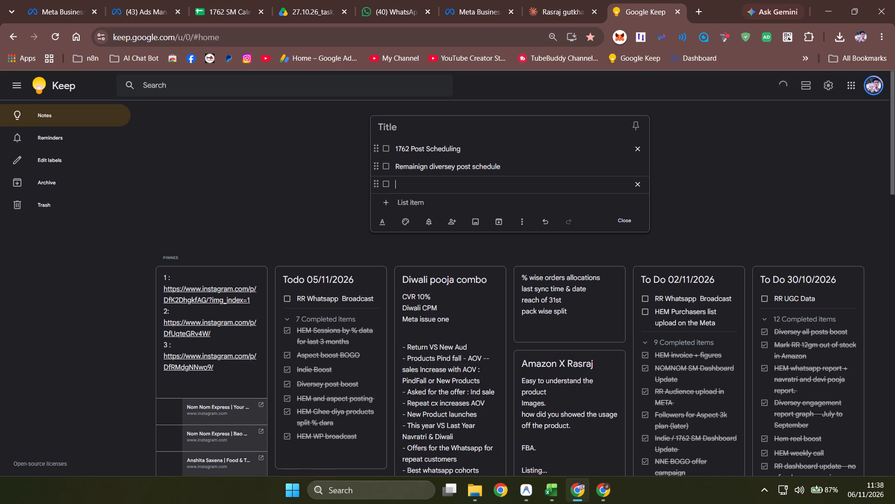
Add a third checklist item to the new untitled Google Keep note, for the RR awareness ad going live.
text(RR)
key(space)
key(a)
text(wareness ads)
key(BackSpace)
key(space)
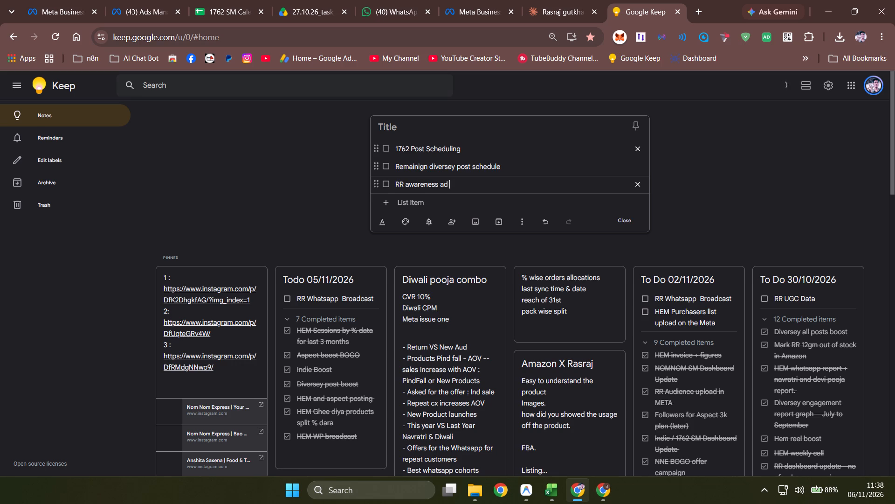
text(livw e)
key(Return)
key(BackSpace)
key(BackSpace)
Finish the third checklist item's text as "RR awareness ad live" and mark that item as completed.
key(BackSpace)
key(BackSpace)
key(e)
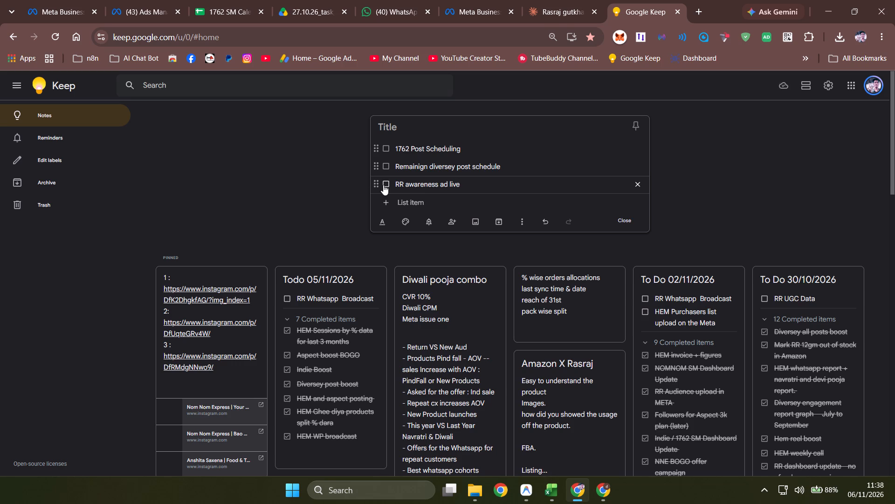
click(383, 185)
Add the checklist item "RR New Diwali ad live" below the Diversey post scheduling item.
click(463, 187)
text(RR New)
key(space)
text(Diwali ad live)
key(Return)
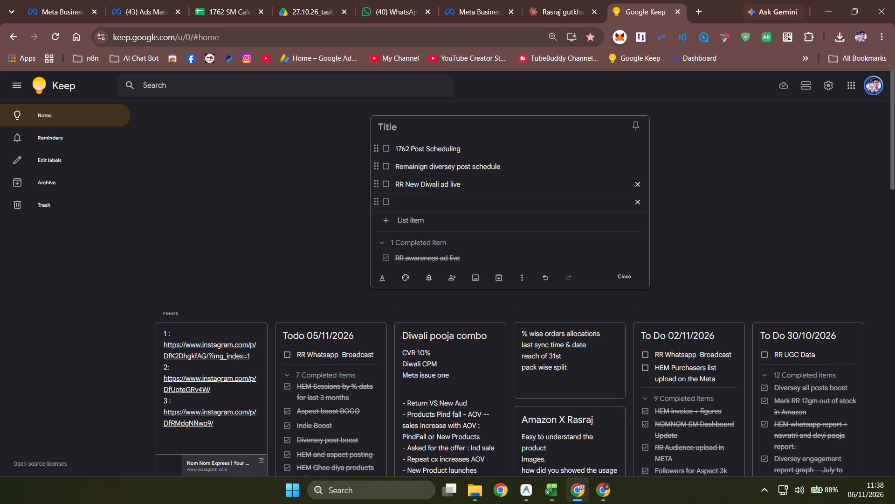
Enter "HEM Data sent to team" as the checklist item below the RR New Diwali ad one.
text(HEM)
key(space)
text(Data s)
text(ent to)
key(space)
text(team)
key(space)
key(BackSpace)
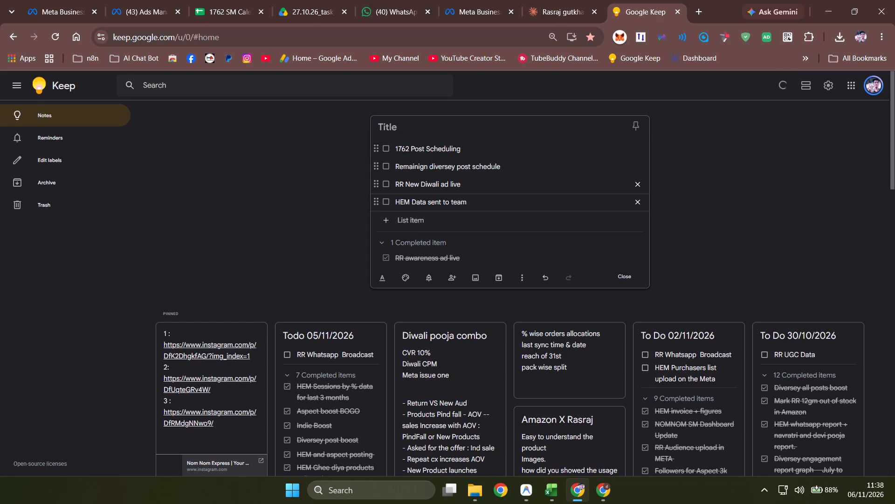
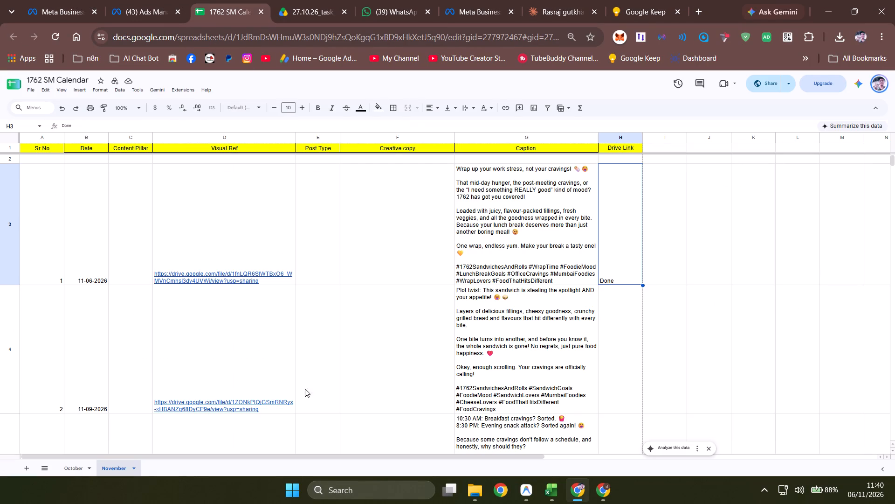
Select the 11-09-2026 post's visual reference link in the 1762 SM Calendar, and start changing the address of the open Google Drive image page.
click(229, 409)
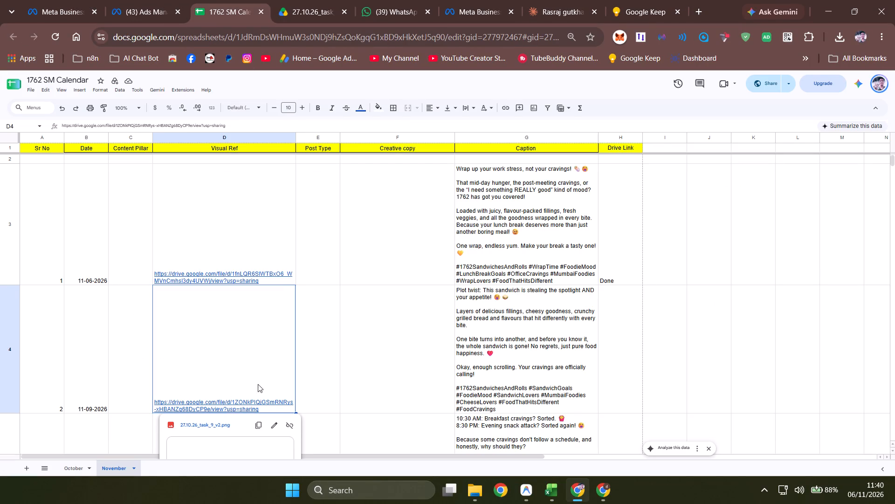
click(307, 6)
click(281, 39)
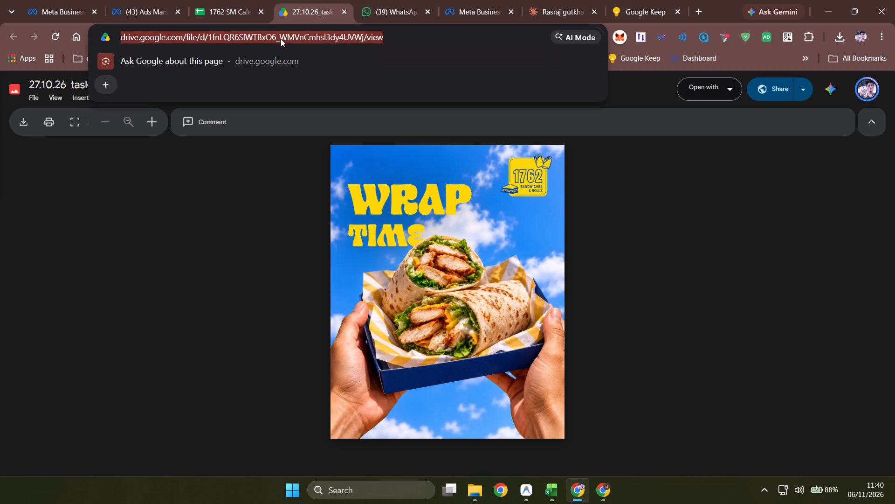
Return to the untitled checklist note in Google Keep.
click(204, 0)
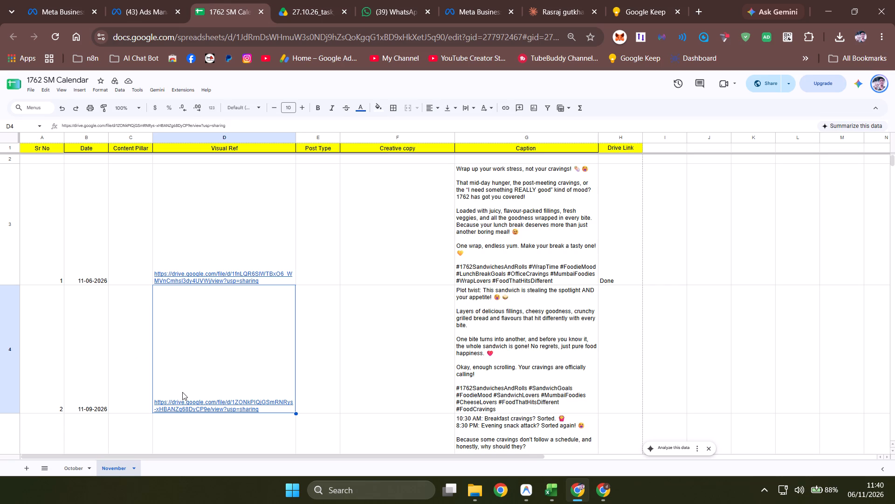
click(645, 0)
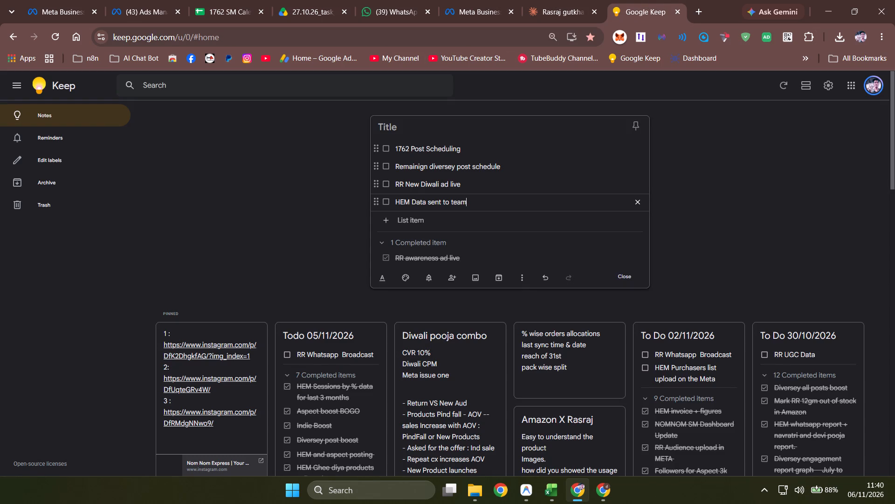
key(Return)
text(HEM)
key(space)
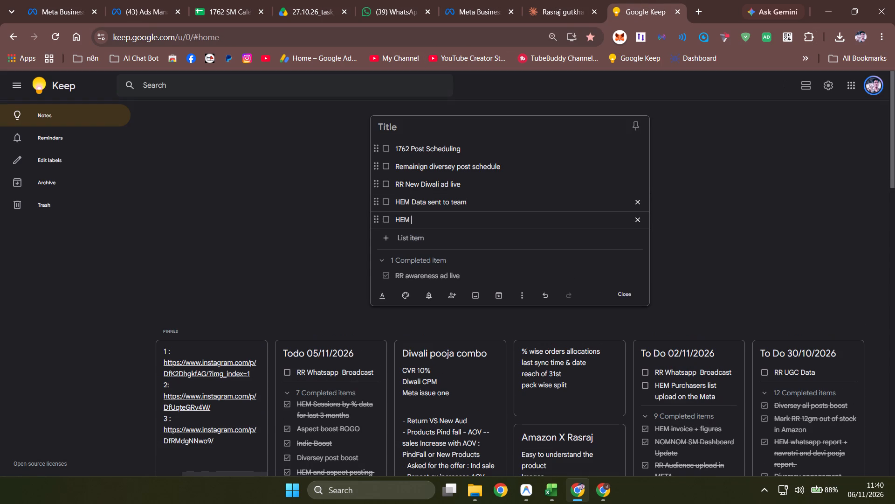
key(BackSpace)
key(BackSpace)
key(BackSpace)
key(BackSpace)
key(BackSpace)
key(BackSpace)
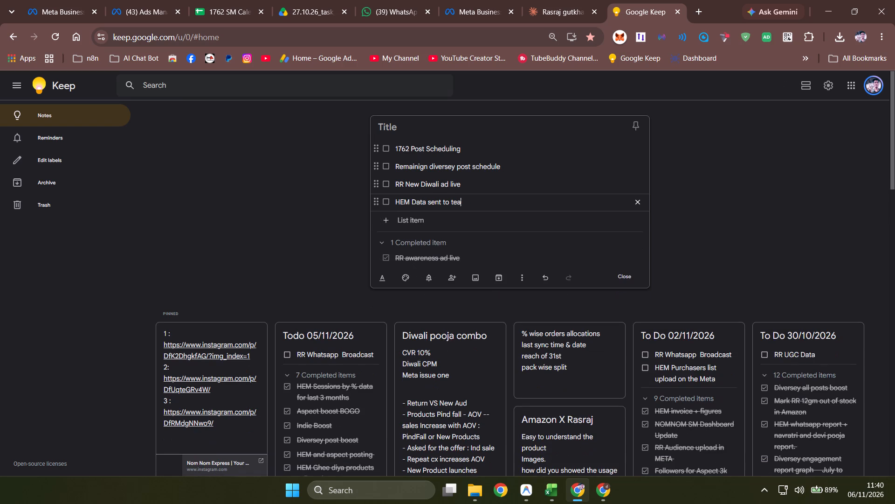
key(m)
Start a screen capture of the untitled Google Keep checklist note.
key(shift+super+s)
Mark out the screen capture area over the untitled note's checklist, starting just above the 1762 Post Scheduling item.
drag(373, 127, 427, 166)
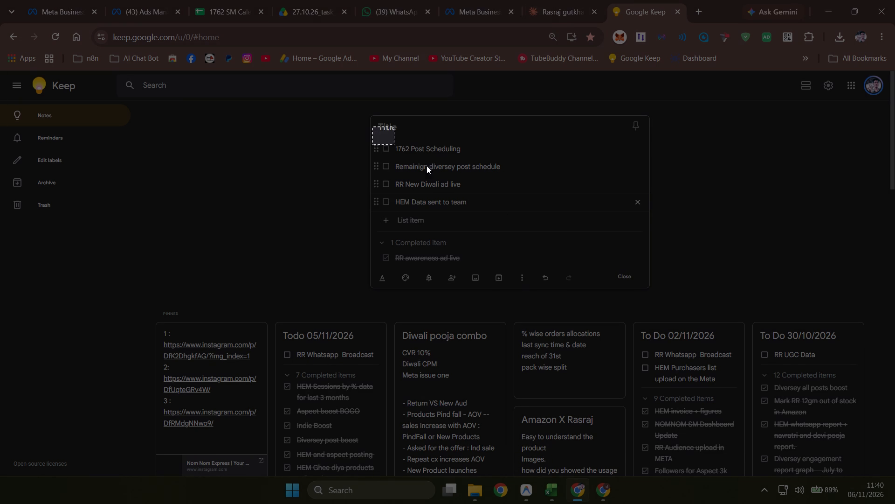
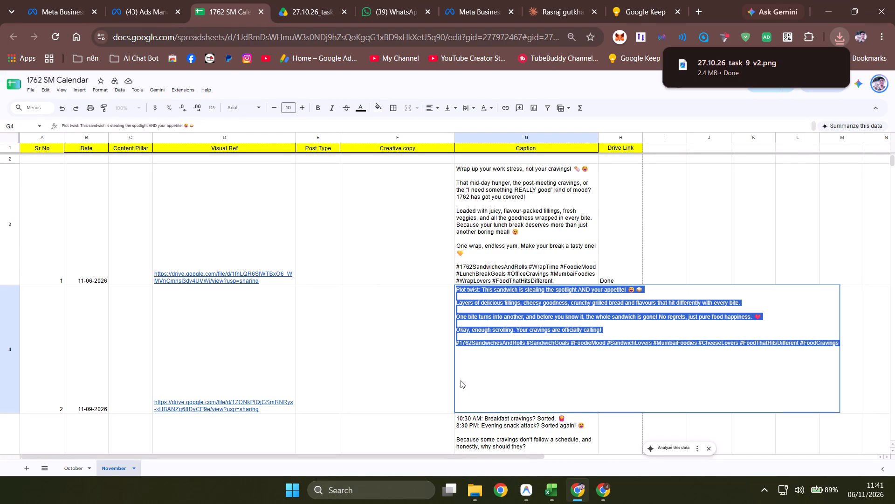
Start a new 1762 Sandwiches and Rolls post in Meta Business Suite and paste the copied "Plot twist" sandwich caption as its text.
key(Tab)
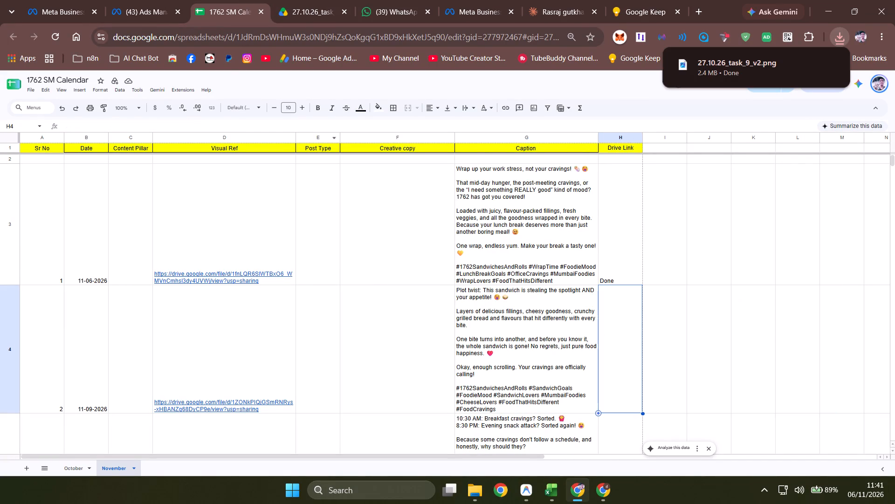
click(39, 0)
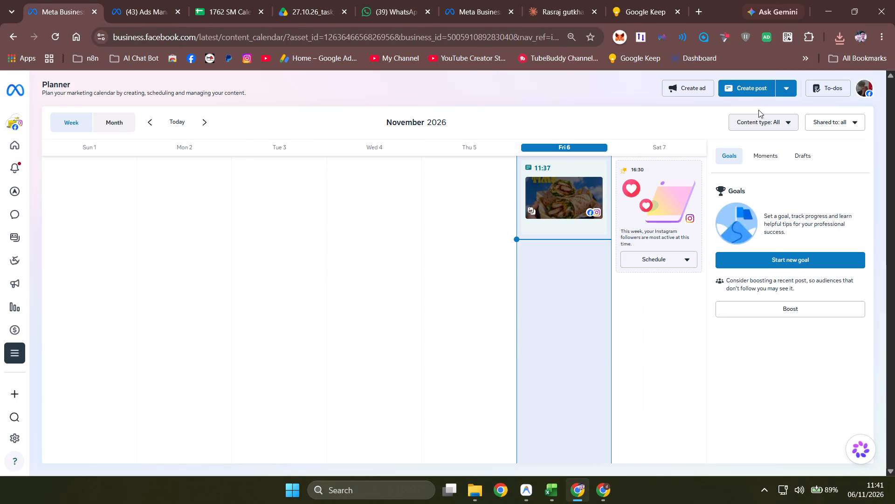
click(742, 90)
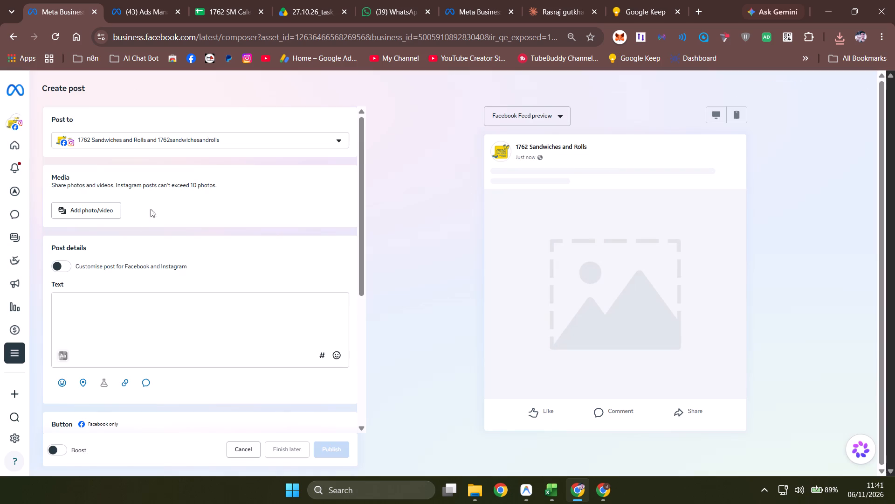
click(98, 318)
key(ctrl+v)
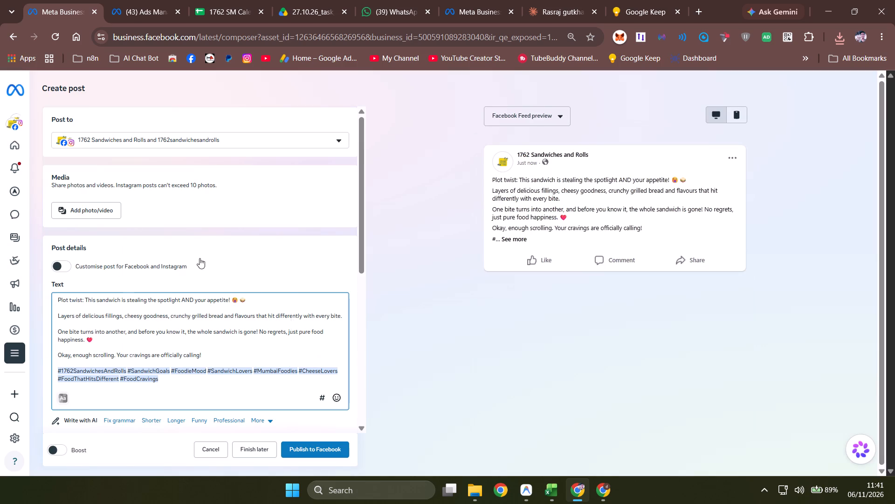
Add the image 27.10.26_task_9_v2.png from Downloads to the sandwich post's media.
click(101, 205)
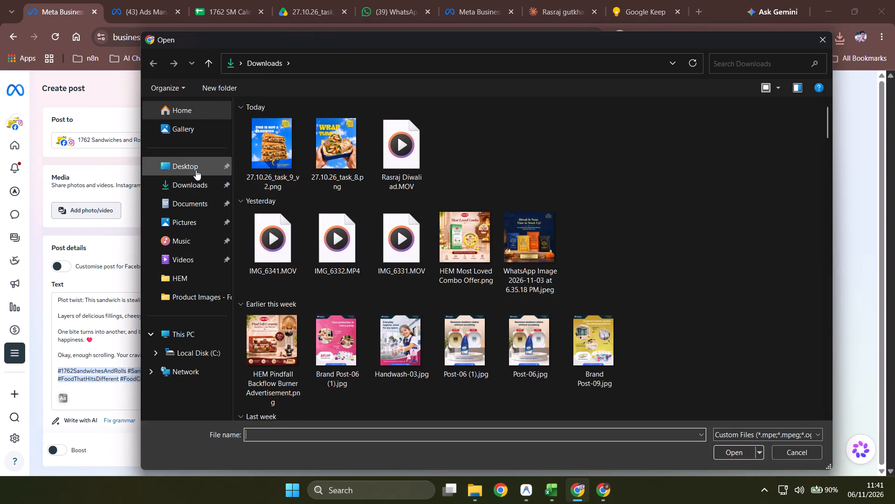
double_click(272, 130)
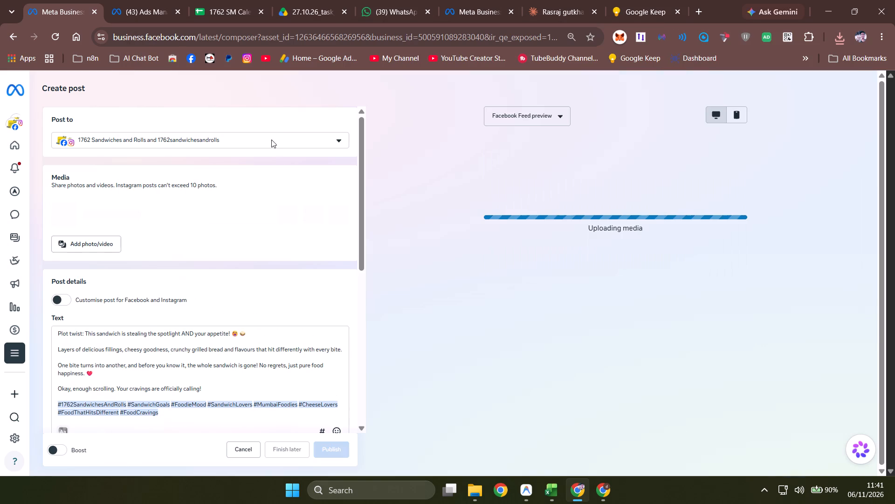
click(835, 41)
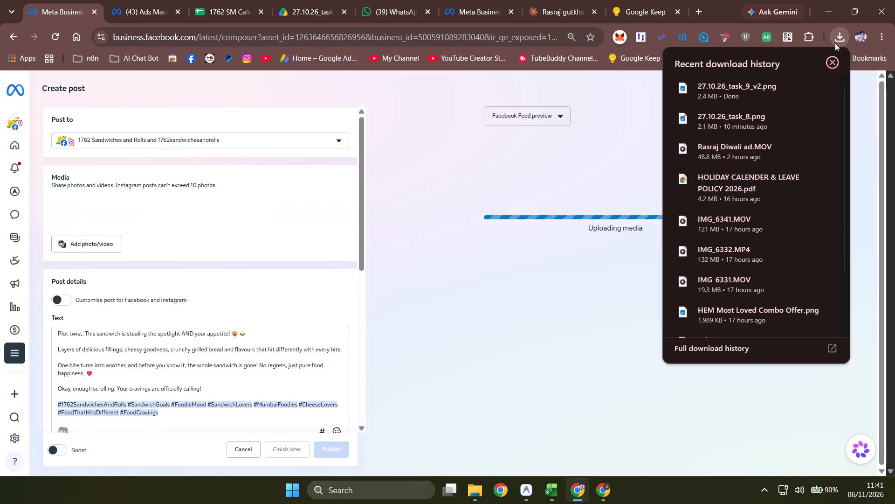
click(102, 249)
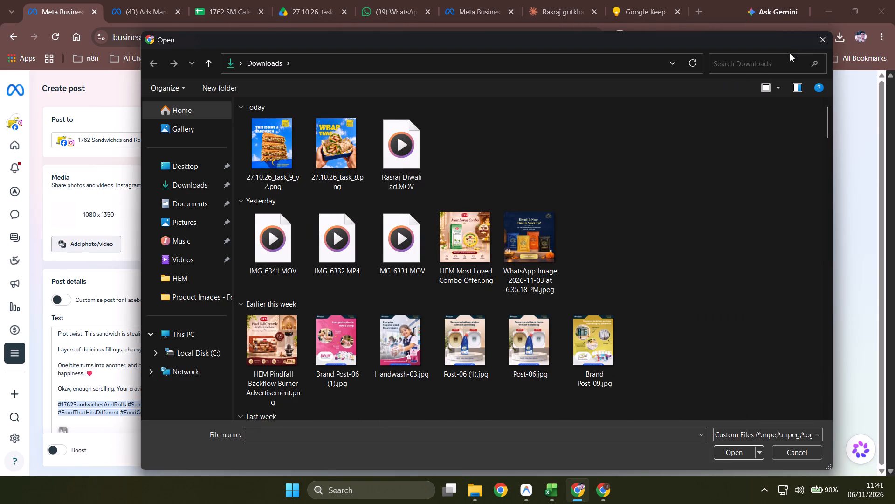
click(823, 43)
Turn on scheduling for the post and set both the Facebook and Instagram dates to 9 November 2026.
scroll(140, 330, down, 5)
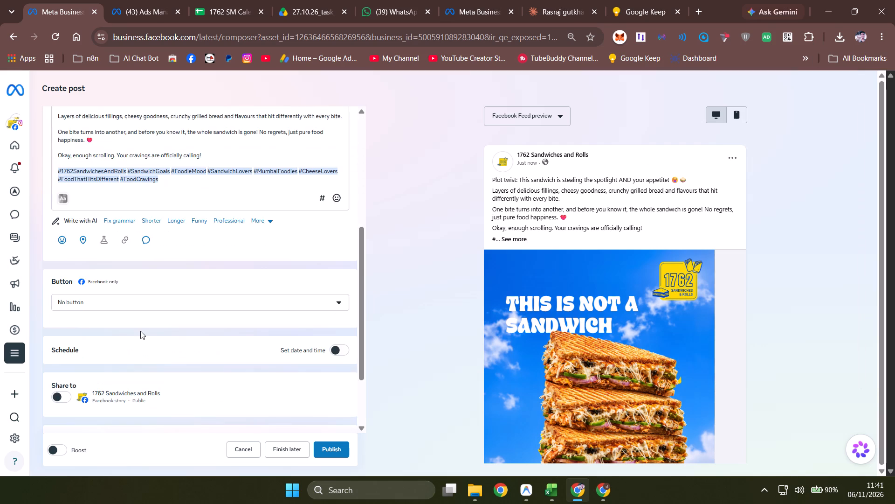
scroll(140, 331, down, 1)
click(328, 261)
click(335, 262)
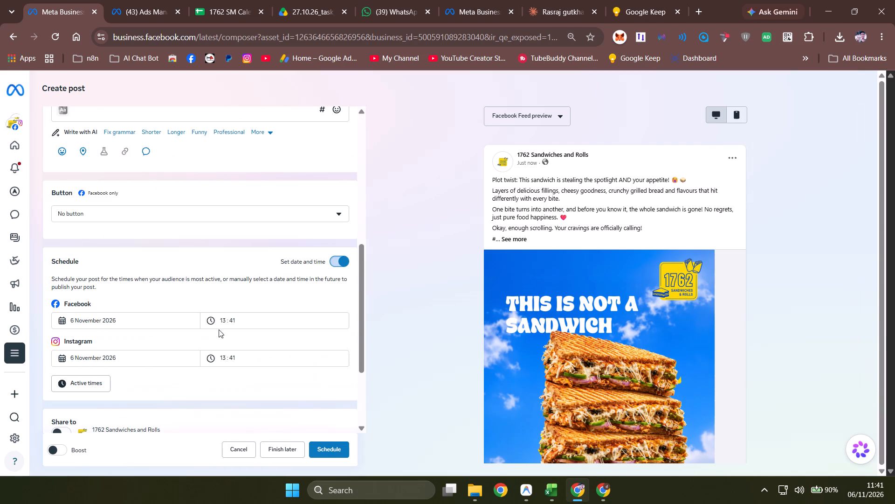
click(86, 321)
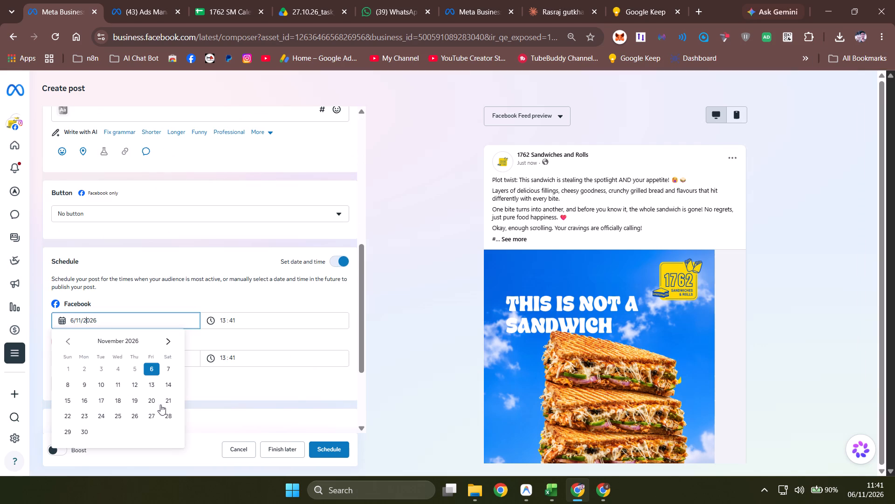
click(87, 384)
click(110, 359)
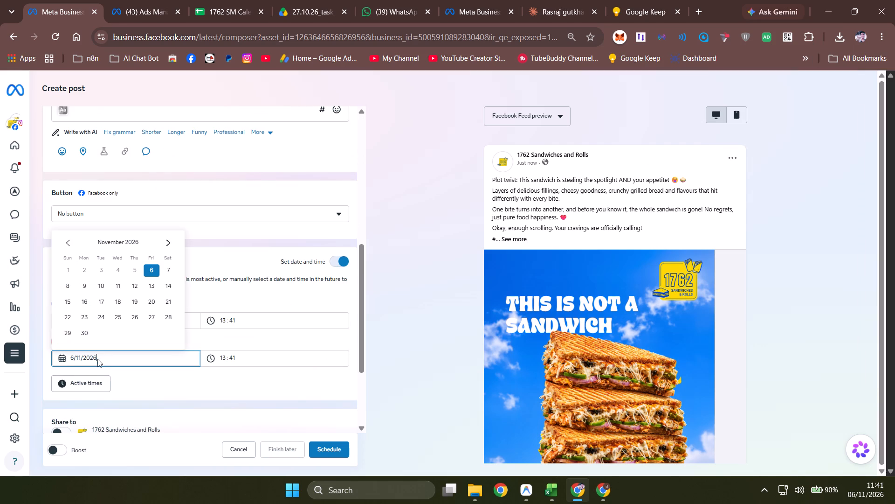
click(82, 286)
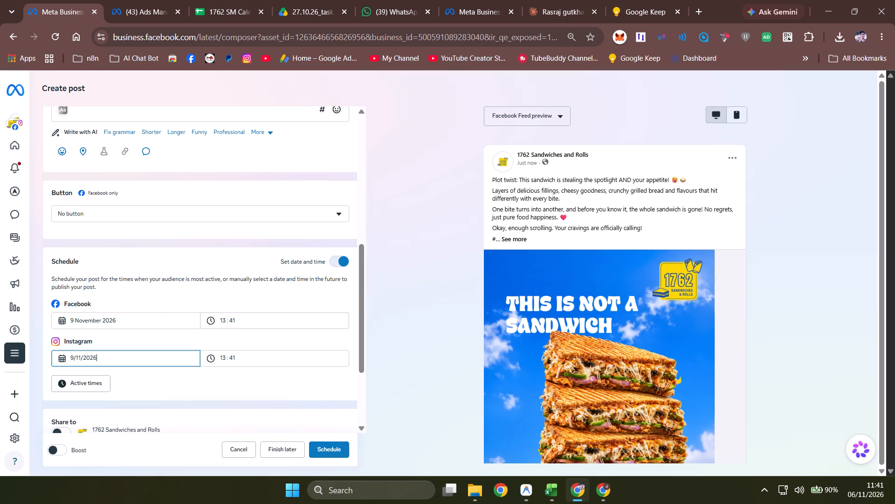
Set the Facebook and Instagram publishing times to 10:00 and schedule the sandwich post.
click(223, 321)
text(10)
click(230, 321)
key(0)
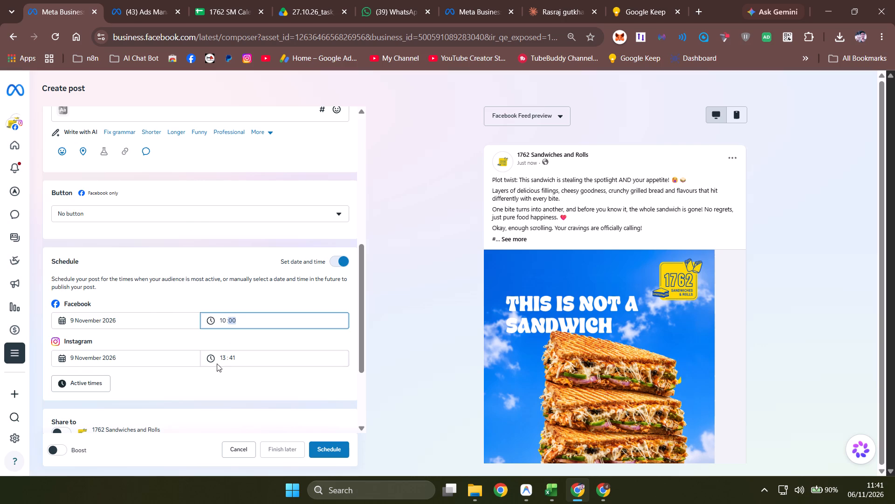
click(220, 359)
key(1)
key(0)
click(230, 357)
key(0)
click(227, 381)
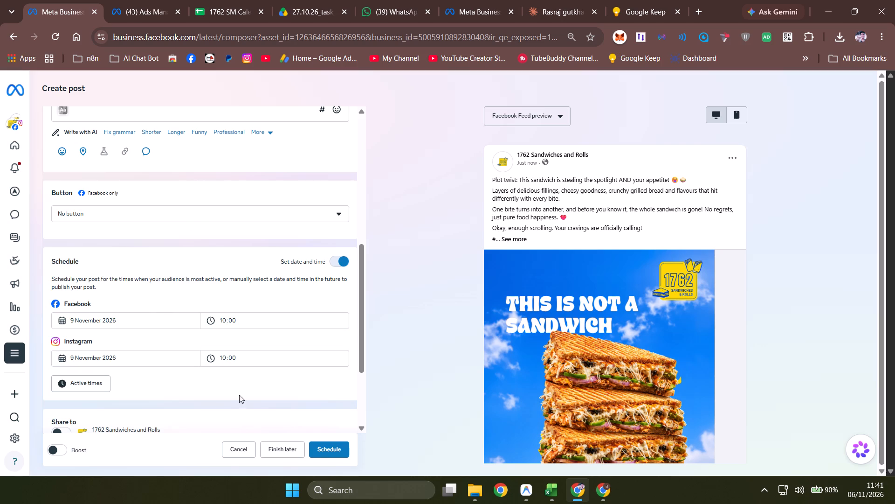
click(327, 448)
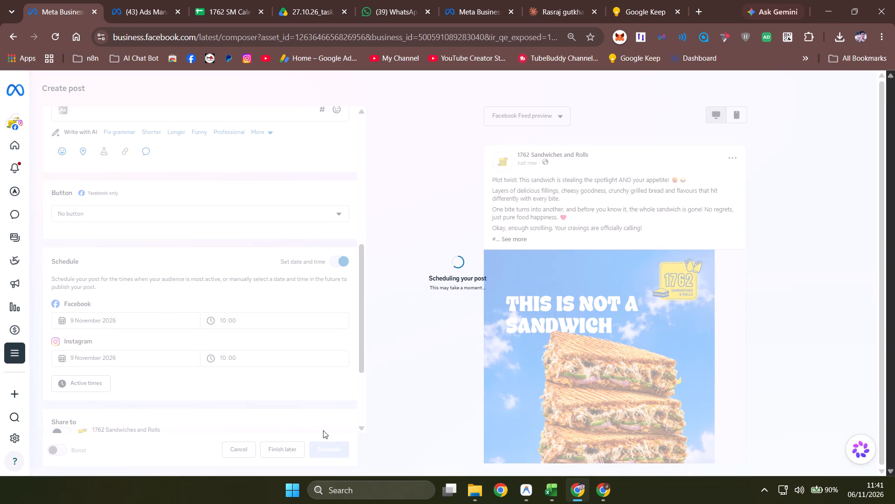
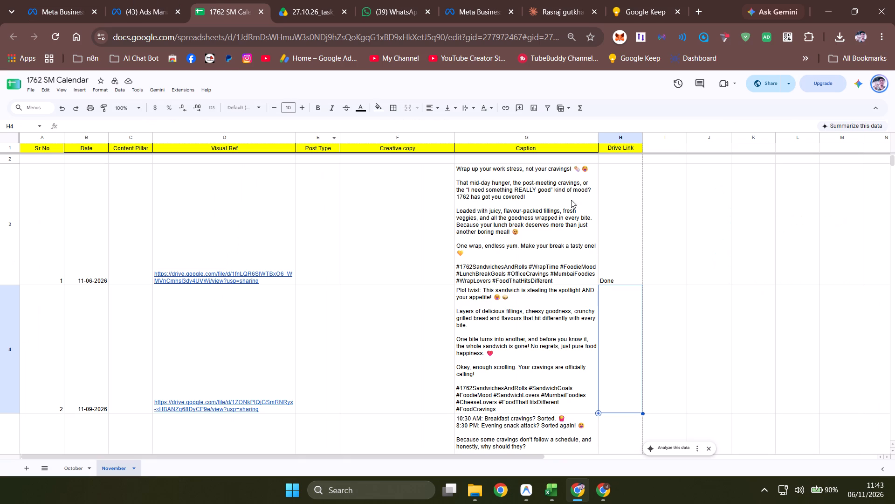
Mark the 11-09-2026 sandwich post as Scheduled in the Drive Link column of the November calendar sheet.
text(Scheduled)
Look up "diver" from the address bar of the browser tab holding the sandwich creative.
click(323, 1)
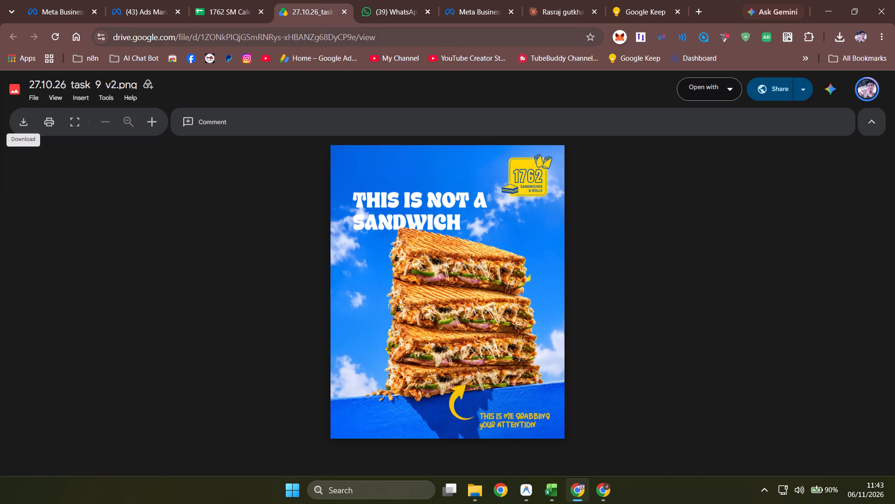
click(282, 38)
text(diver)
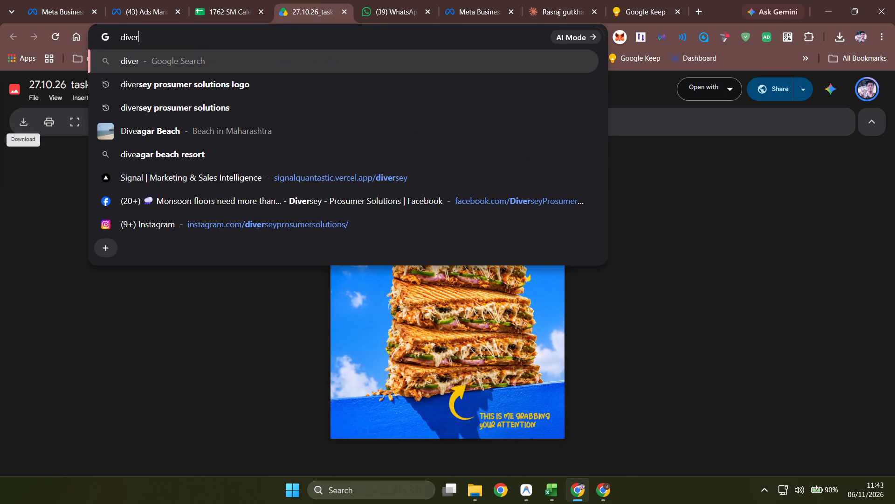
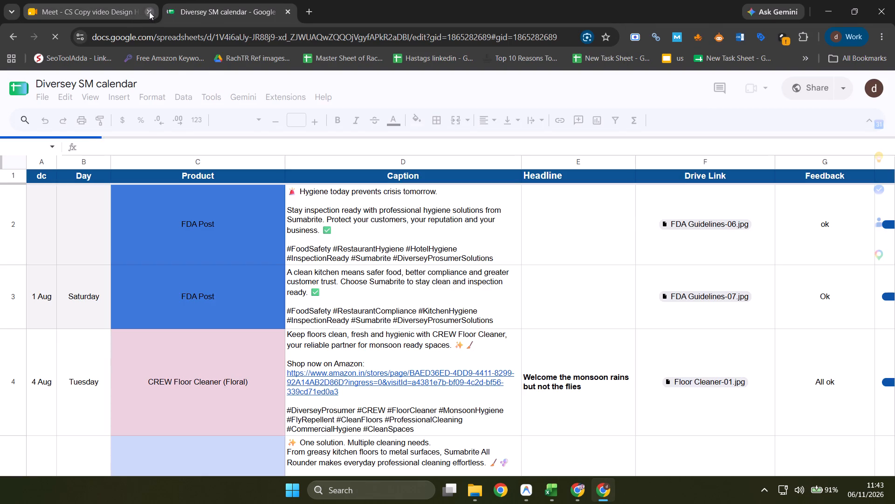
Go to the Nov 26 sheet of the Diversey SM calendar and bring its first post entries into view.
scroll(718, 325, up, 2)
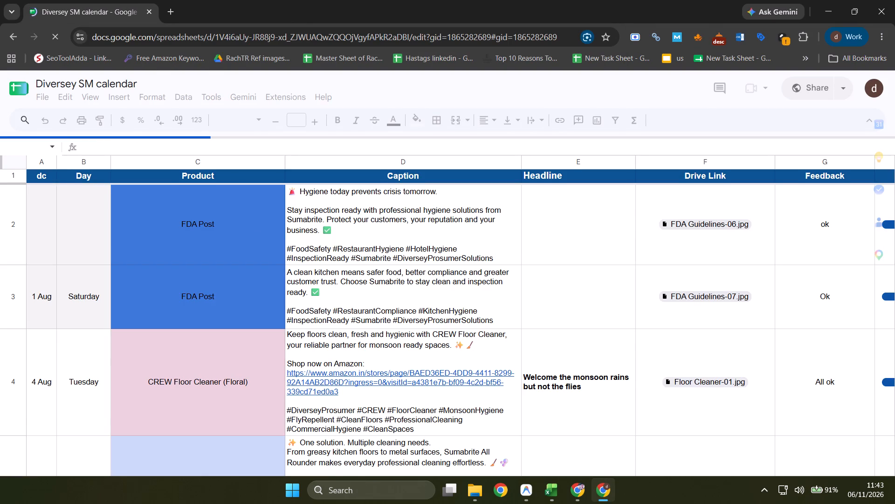
scroll(710, 318, down, 1)
scroll(743, 464, down, 11)
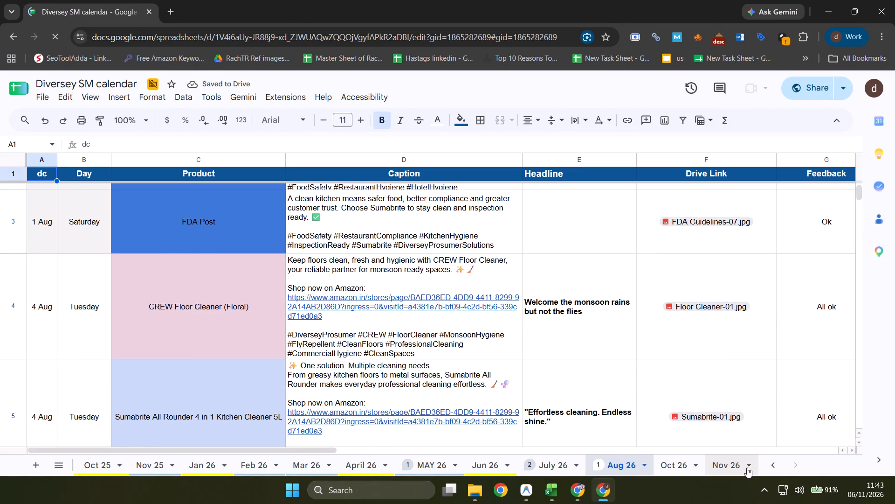
scroll(741, 470, down, 5)
click(719, 466)
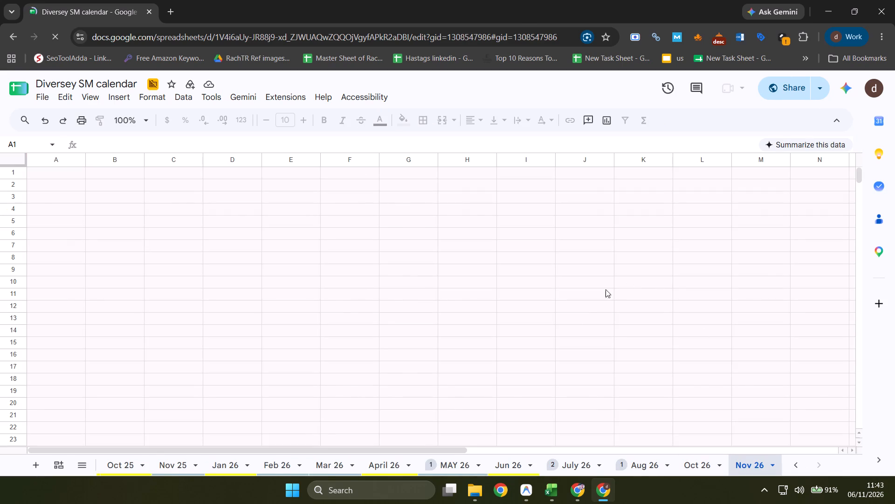
scroll(459, 303, up, 5)
scroll(481, 300, left, 6)
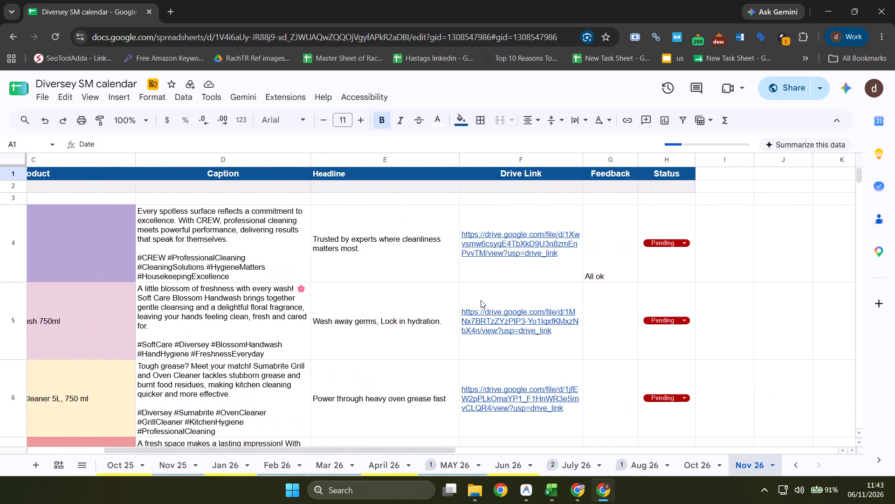
scroll(481, 300, right, 6)
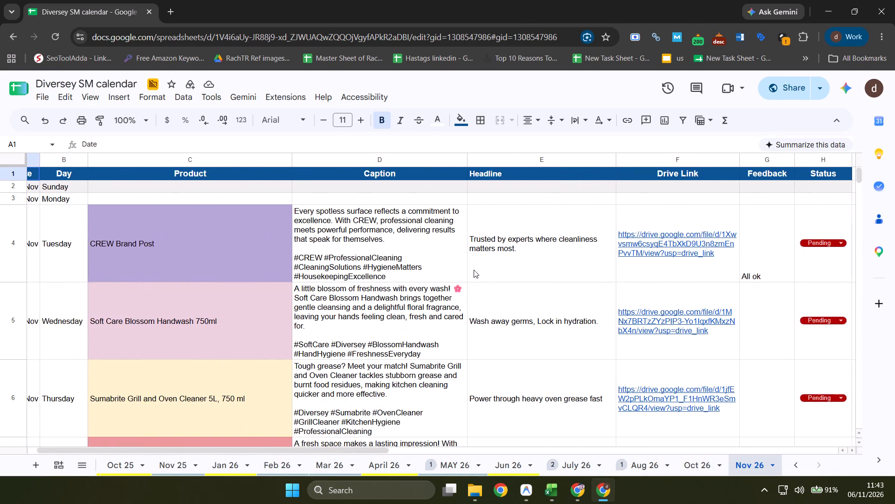
Open the Drive creative linked to the 3 Nov CREW Brand Post in its own tab, and return to the calendar.
click(41, 248)
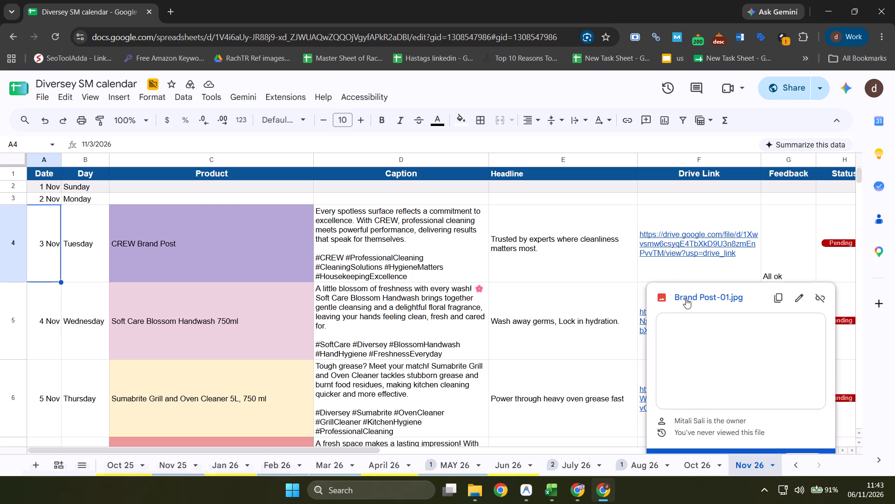
click(686, 298)
click(131, 0)
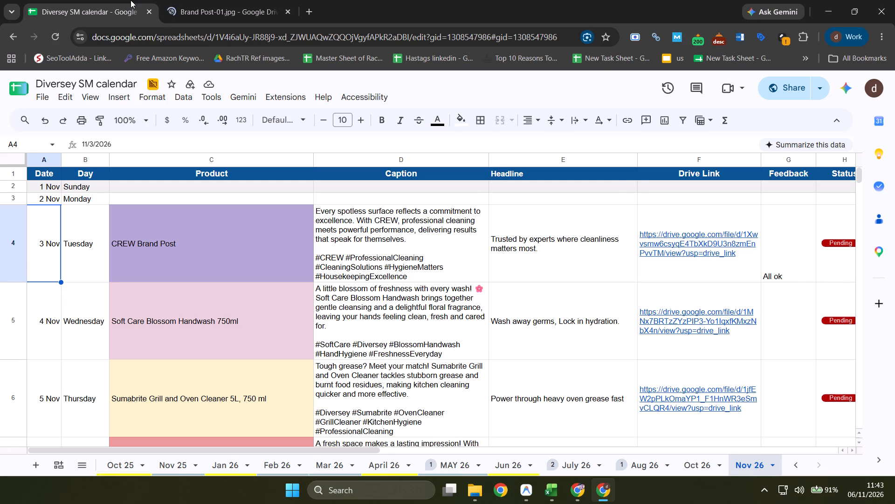
click(199, 0)
click(90, 0)
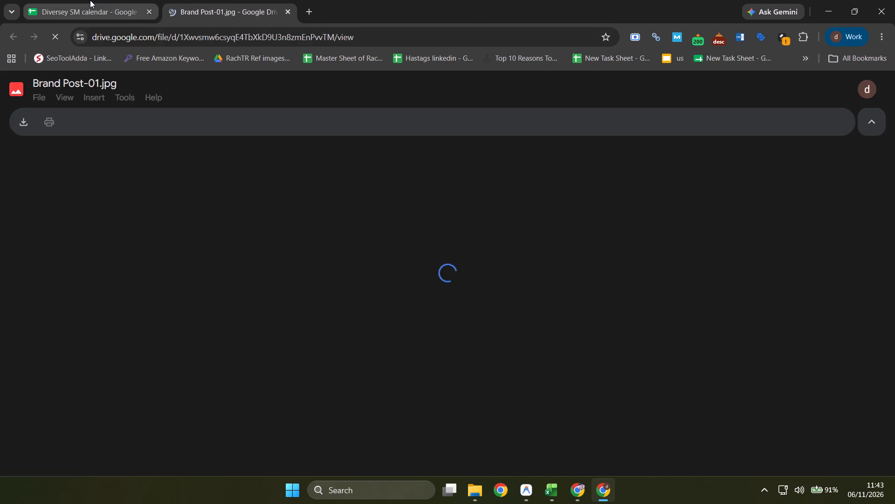
Set the status of the 3 Nov CREW Brand Post to Posted.
click(832, 245)
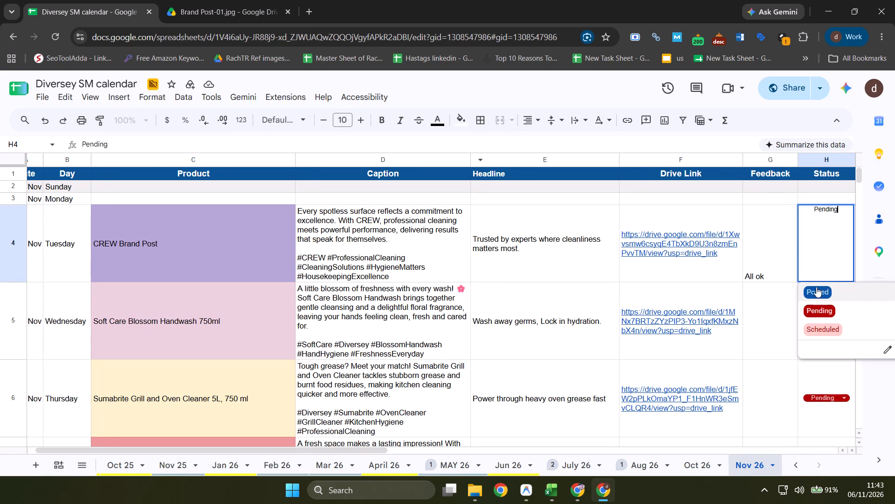
click(818, 292)
Copy the full caption text with hashtags of the 3 Nov CREW Brand Post.
triple_click(377, 255)
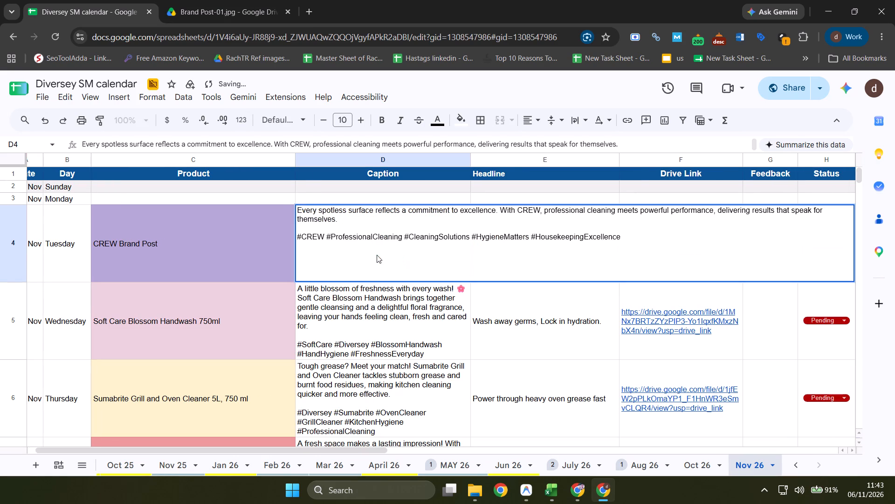
key(ctrl+a)
key(ctrl+c)
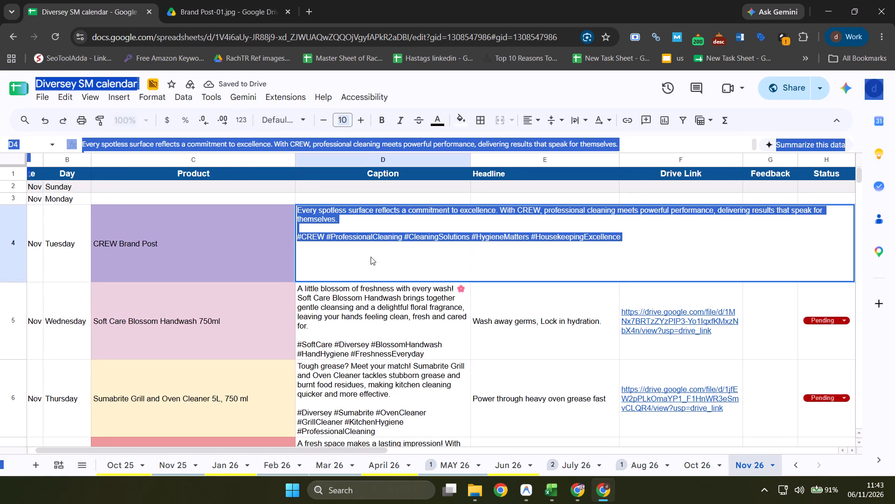
click(416, 271)
double_click(374, 251)
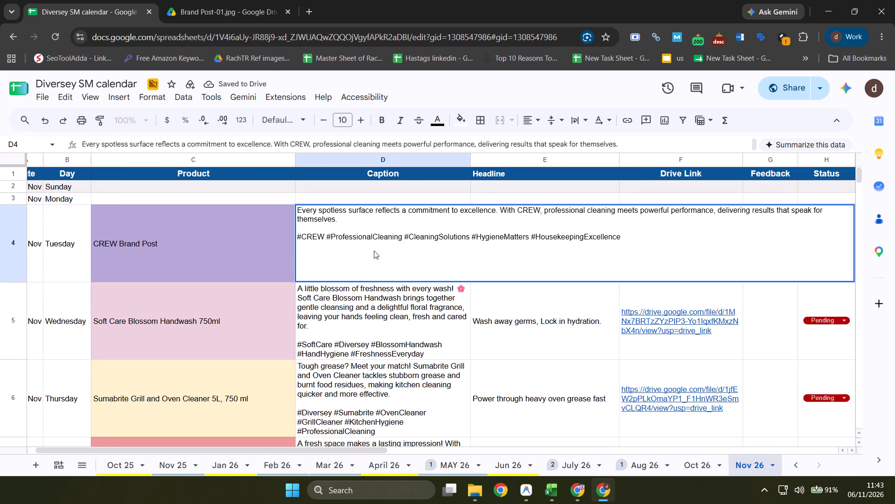
key(ctrl+a)
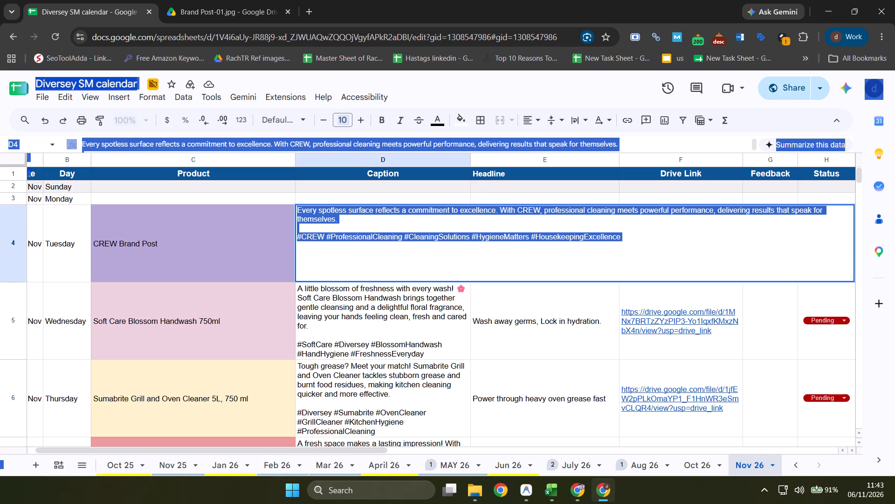
triple_click(364, 236)
key(ctrl+a)
key(ctrl+c)
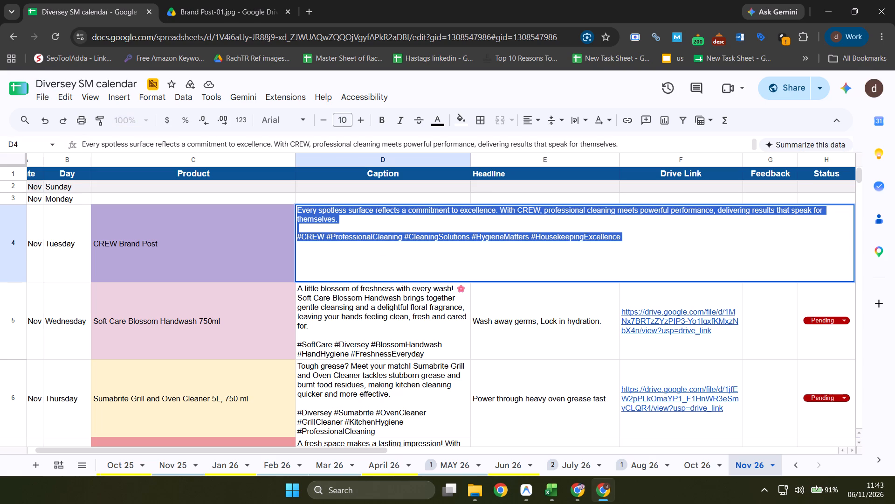
key(ctrl+c)
Download the Brand Post-01.jpg creative from its Drive preview.
click(215, 0)
click(17, 119)
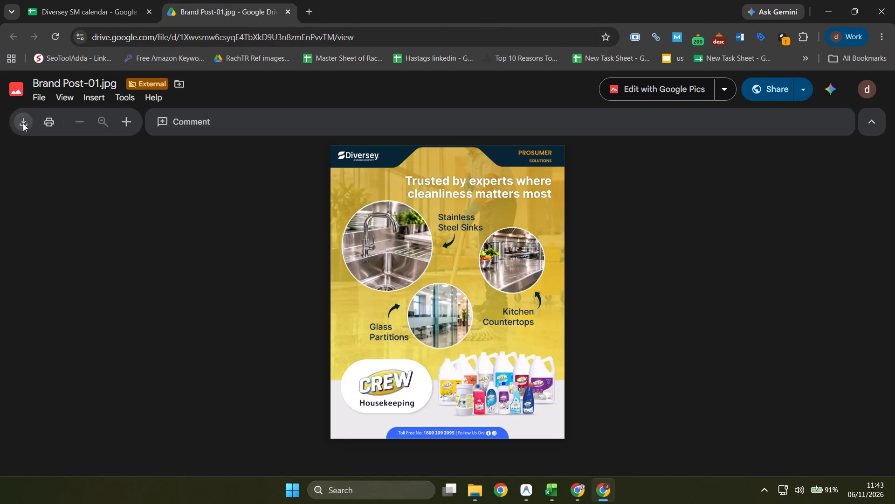
In the Meta Business Suite planner, switch the business asset to Diversey - Prosumer Solutions under the Quantastic Marketing portfolio.
click(570, 489)
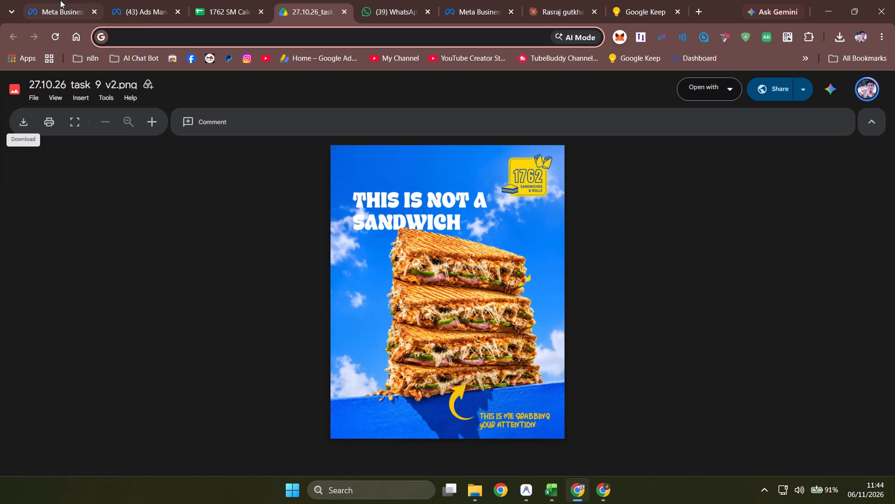
click(50, 0)
click(8, 121)
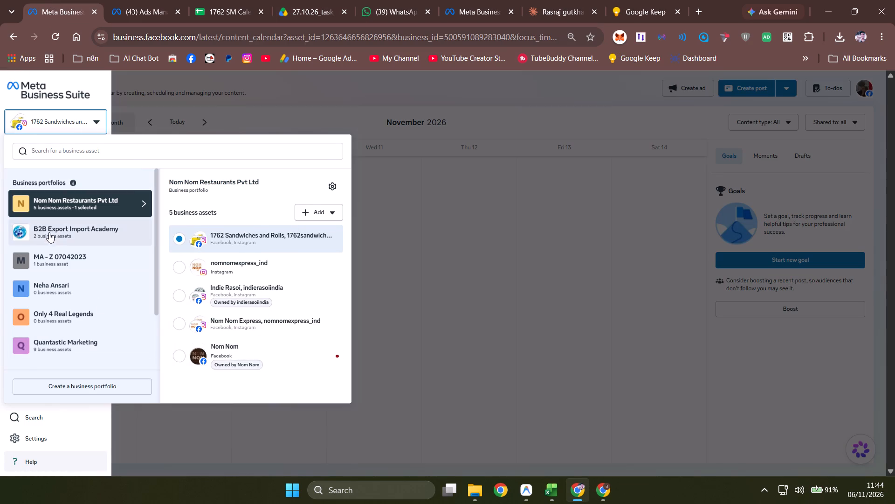
click(50, 226)
click(67, 333)
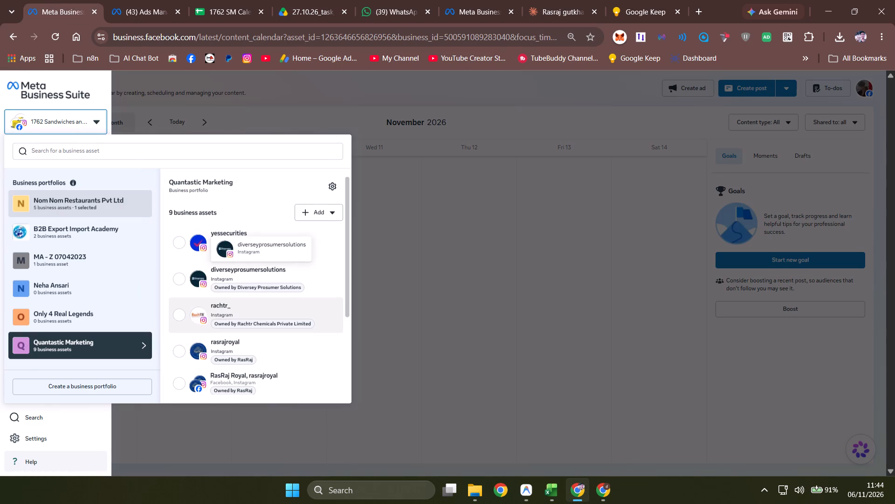
scroll(218, 359, down, 3)
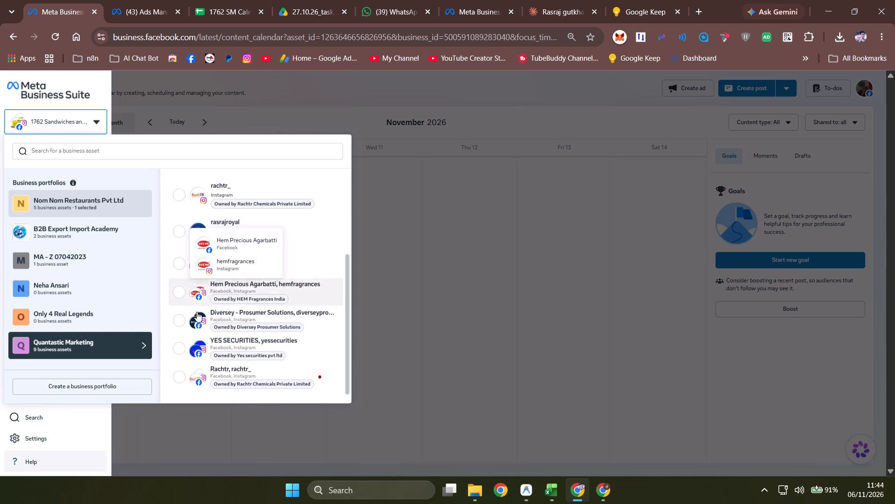
click(184, 316)
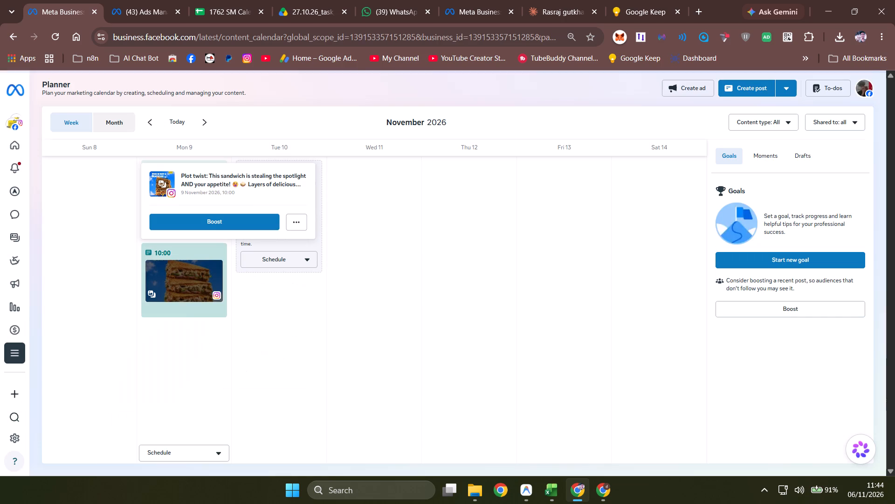
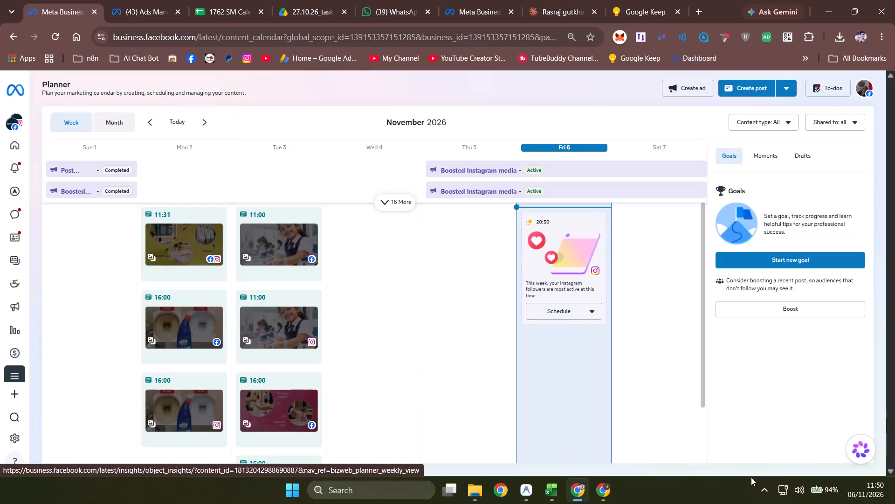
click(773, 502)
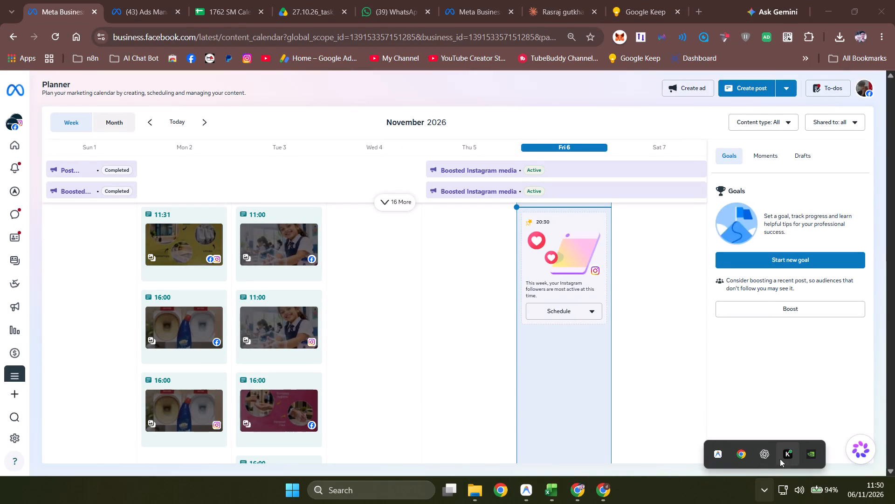
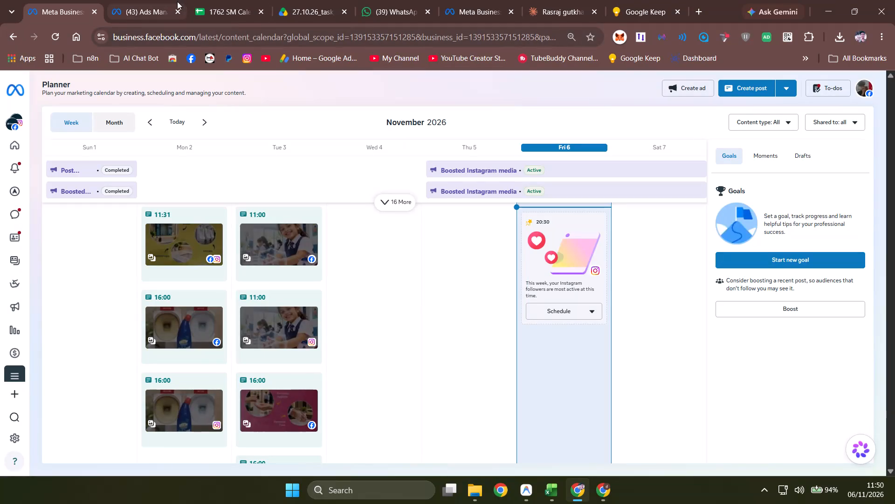
Copy the CREW Brand Post caption with its hashtags from the Nov 26 sheet of the Diversey SM calendar.
click(601, 483)
click(119, 0)
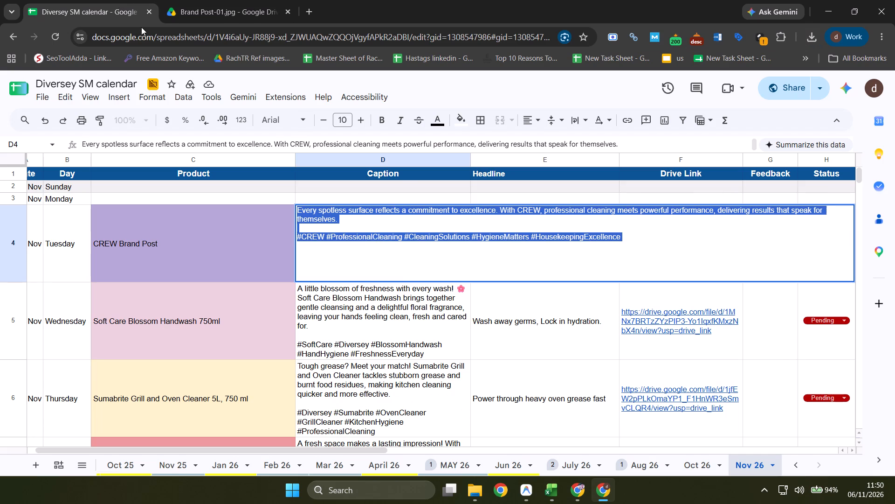
key(ctrl+c)
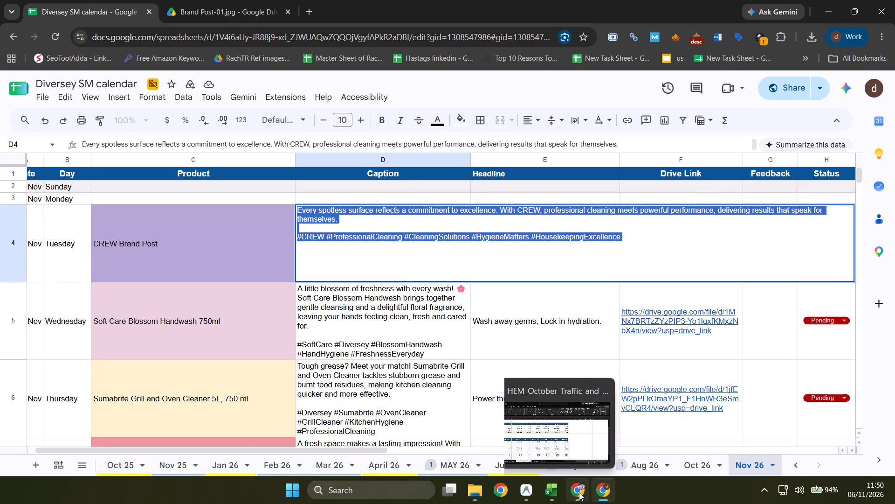
Back in the Meta Business Suite planner, start a new Diversey - Prosumer Solutions post and attach the CREW brand image.
click(579, 492)
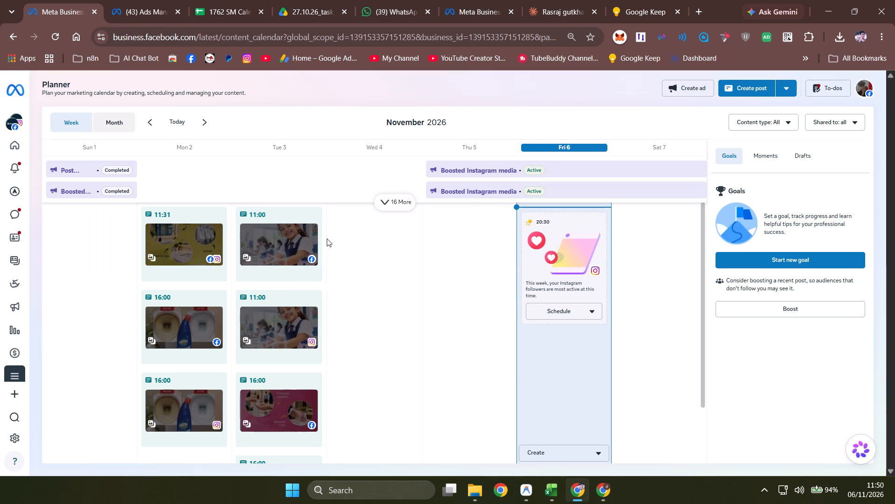
click(755, 86)
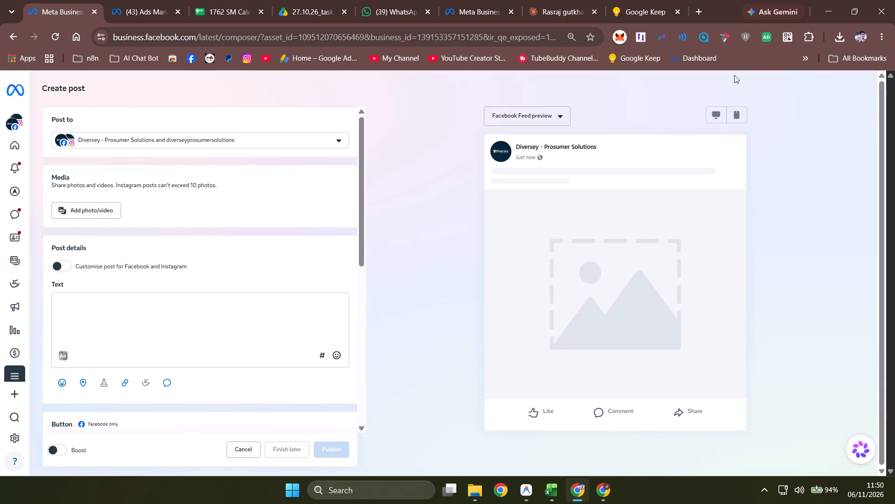
click(89, 212)
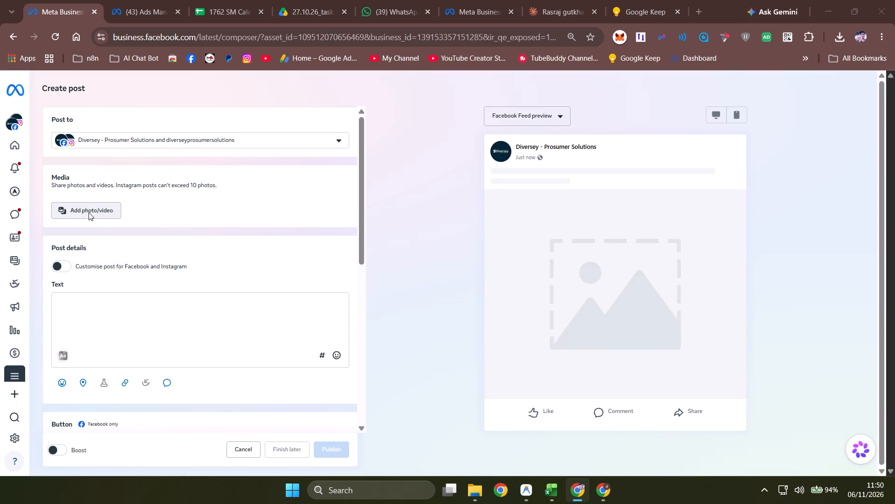
double_click(262, 158)
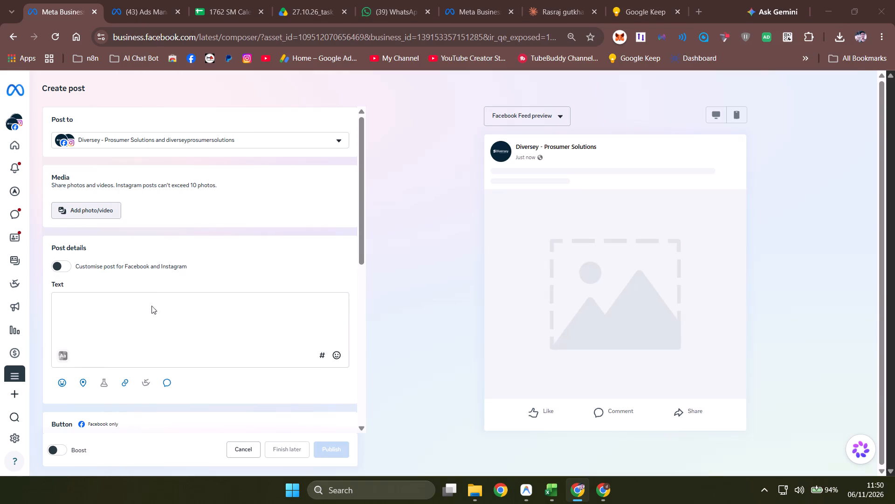
Paste the copied CREW caption and hashtags as the post text and publish the post immediately to Facebook and Instagram.
click(124, 353)
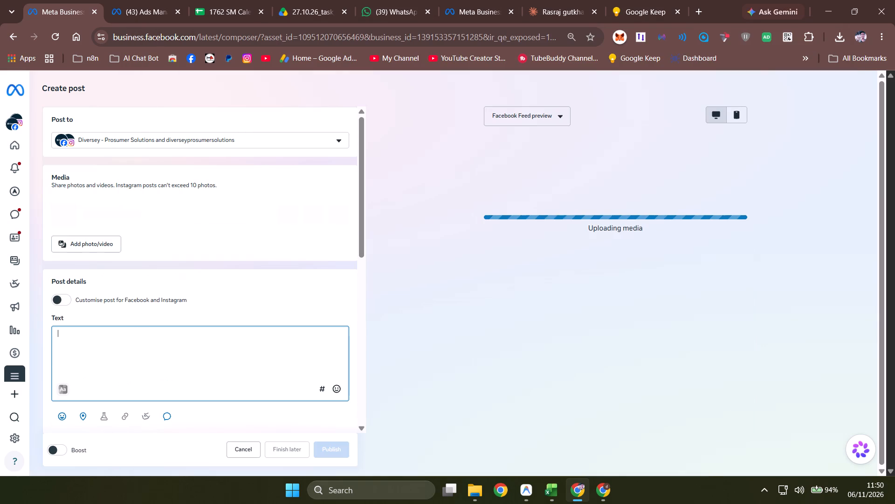
key(ctrl+v)
scroll(316, 412, down, 5)
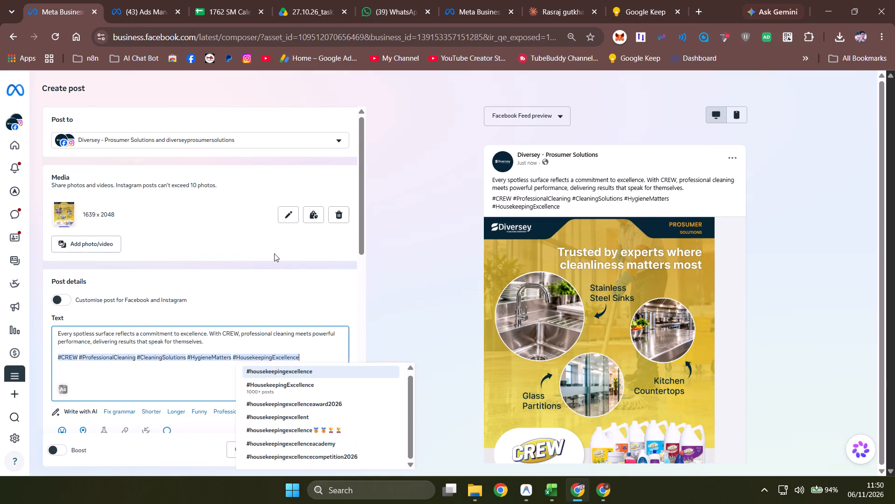
scroll(274, 253, down, 9)
click(423, 279)
click(336, 452)
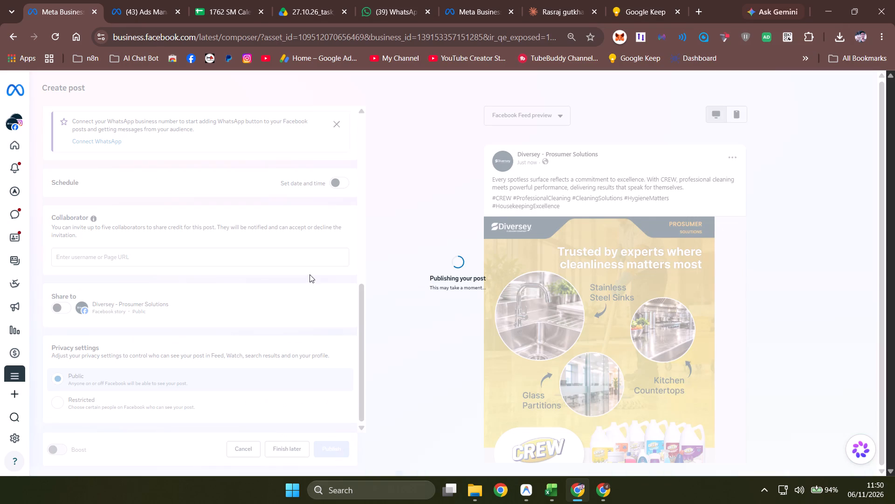
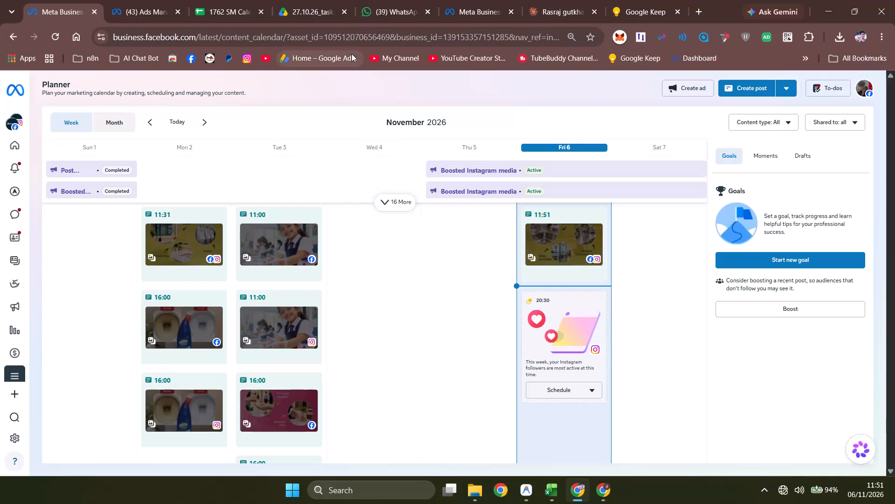
Expand the hidden entries in the November 2026 week planner and open the Diversey - Prosumer Solutions Content page.
scroll(512, 262, up, 5)
click(392, 198)
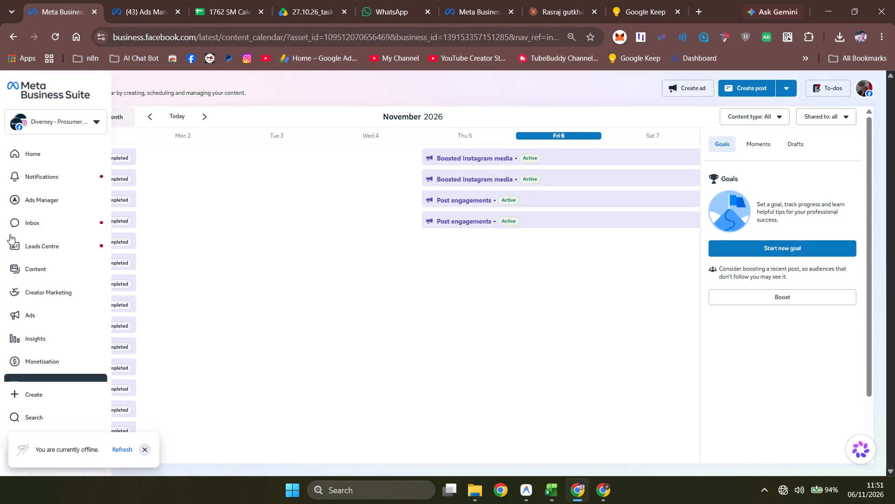
click(23, 267)
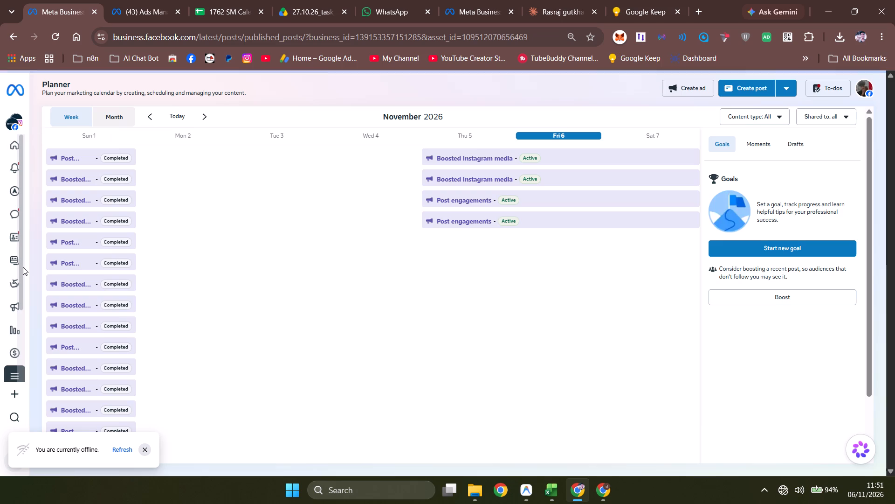
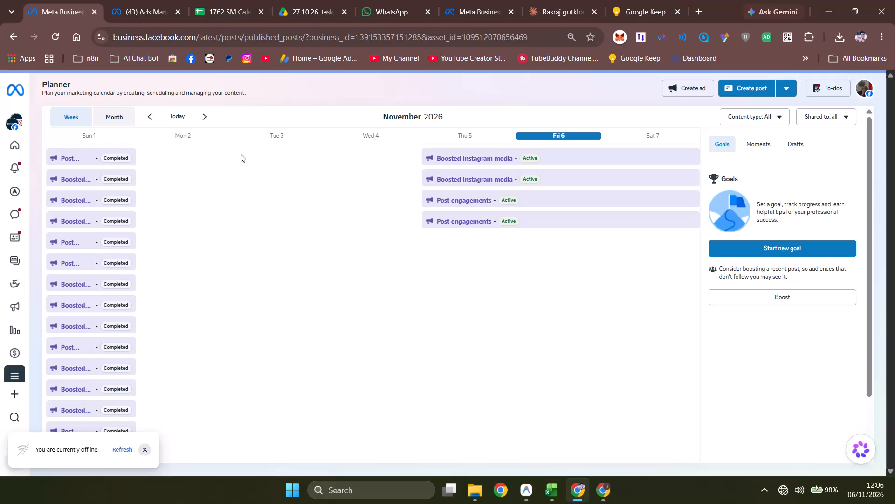
In the Ads Manager draft of the New Sales ad, set the Instagram profile to rasrajroyal.
click(155, 0)
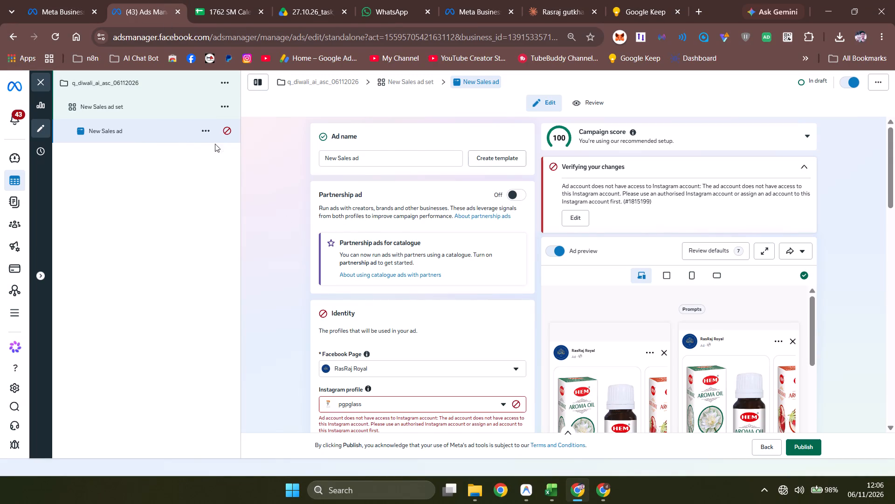
scroll(370, 246, down, 1)
scroll(393, 295, down, 1)
click(375, 286)
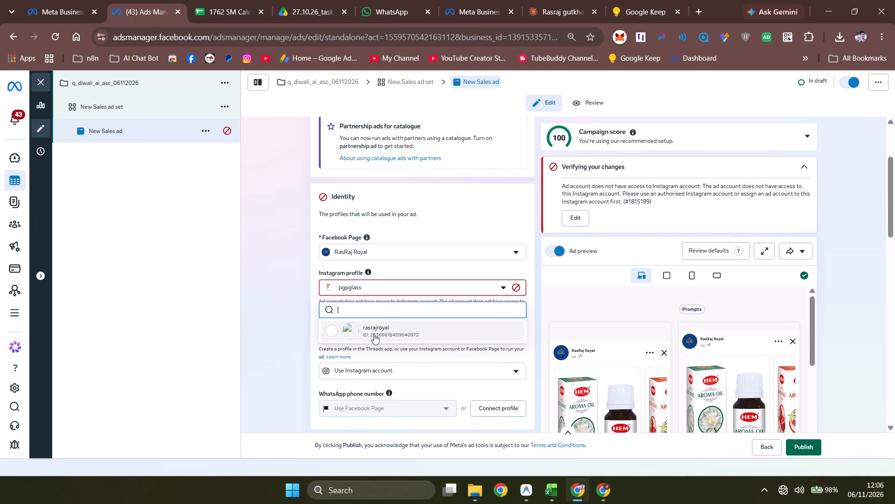
click(374, 334)
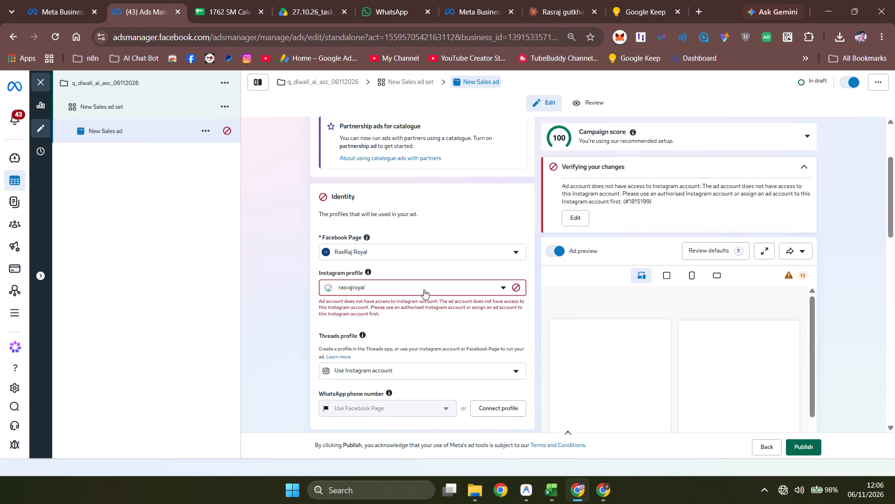
Open the Windows dial-up settings, connect the Broadband Connection, and close the settings.
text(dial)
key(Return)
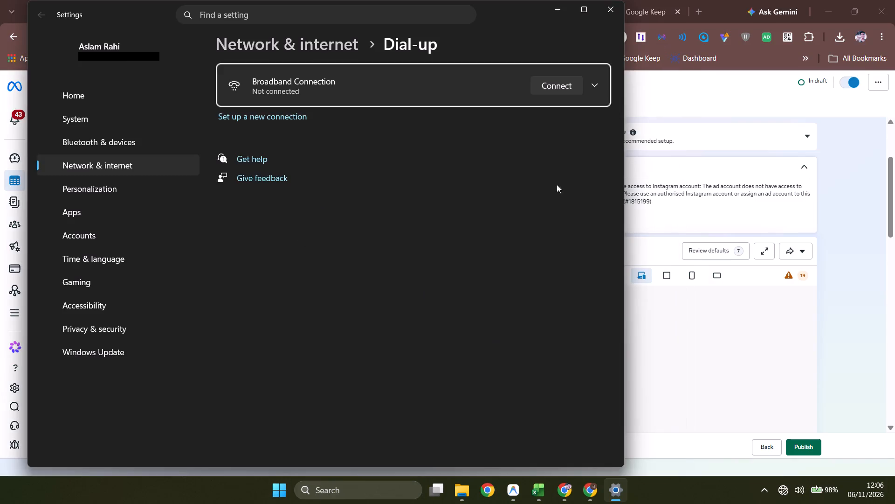
click(553, 80)
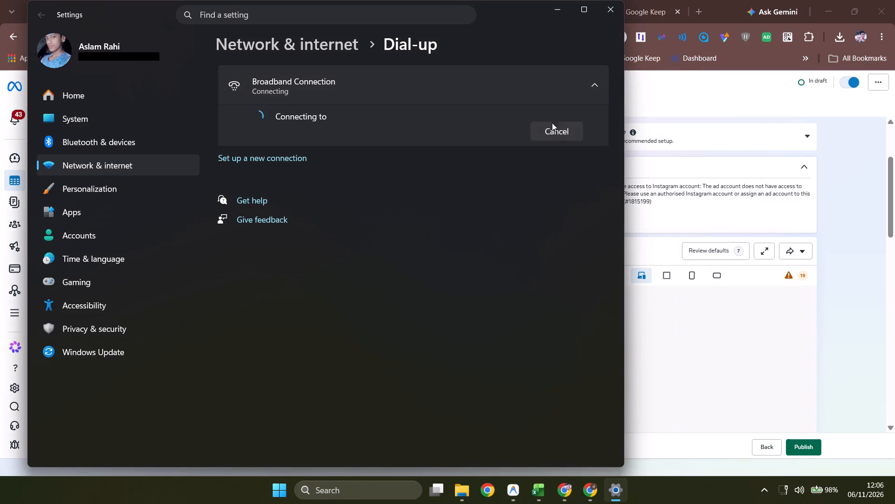
click(556, 133)
click(566, 90)
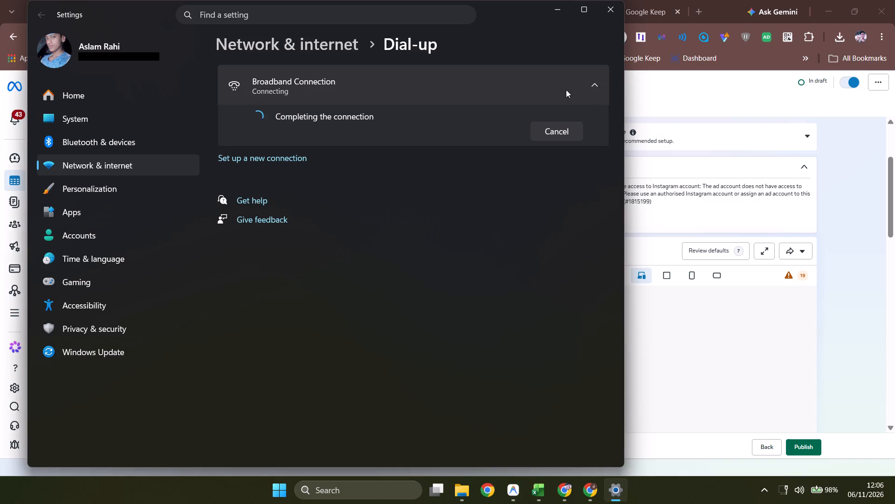
click(607, 10)
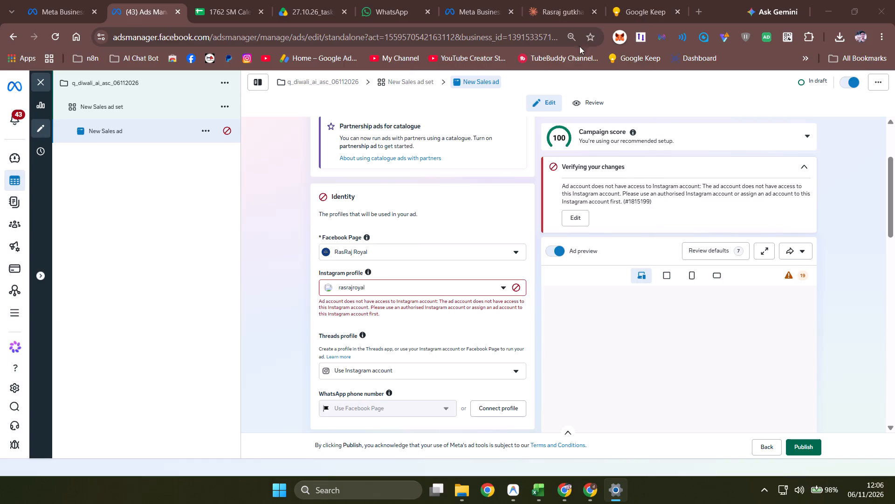
Reselect rasrajroyal as the Instagram profile in the ad's Identity section.
click(380, 284)
click(367, 329)
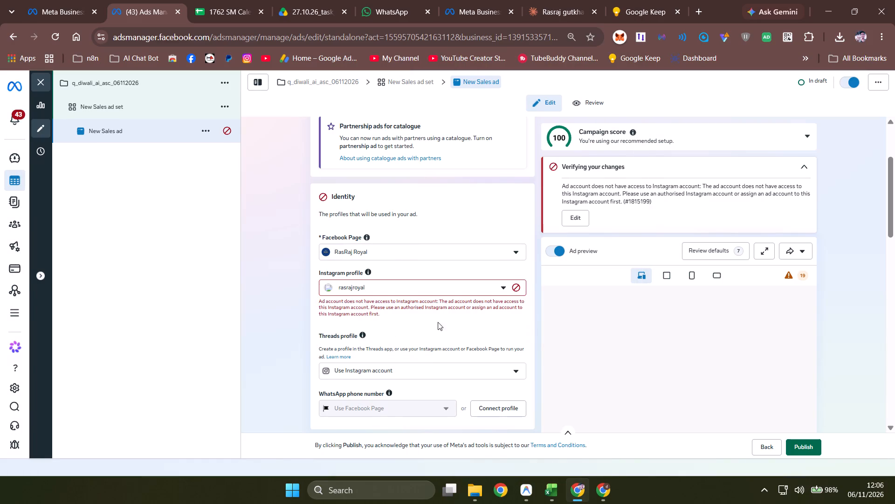
Change the ad's creative source to Manual upload and turn off Multi-advertiser ads in Ad setup.
scroll(458, 324, down, 2)
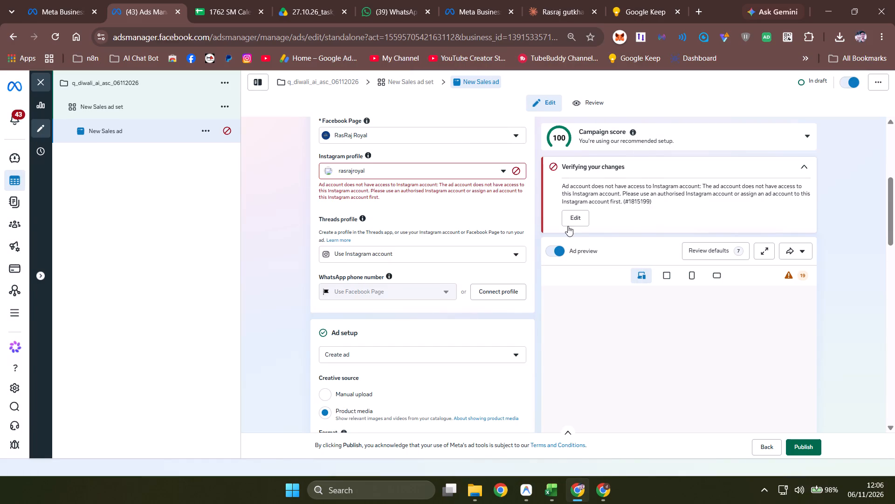
scroll(467, 323, down, 2)
click(346, 282)
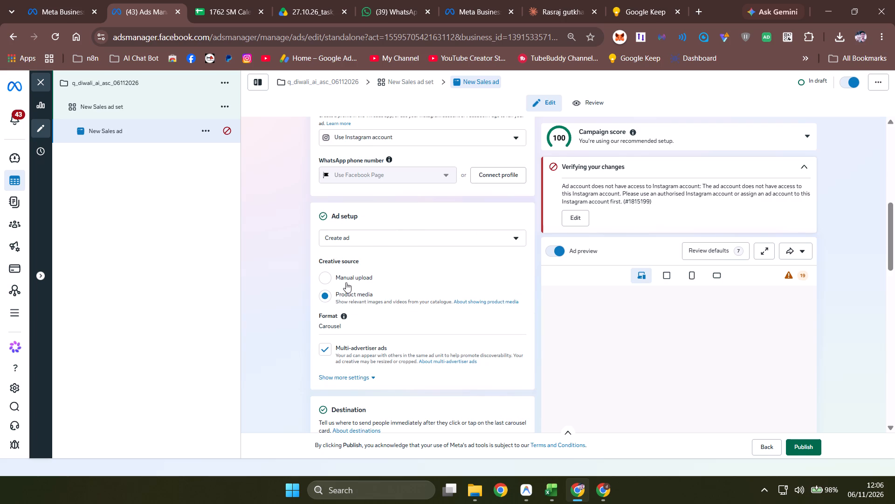
click(323, 276)
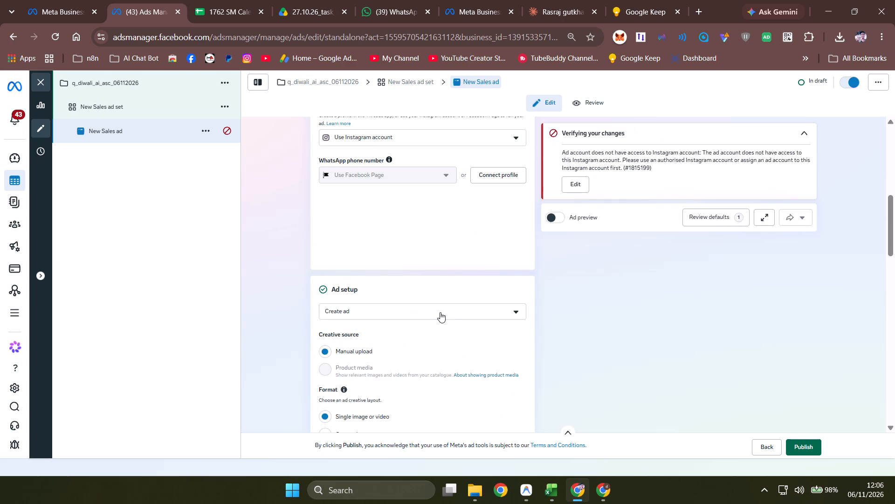
scroll(440, 312, down, 3)
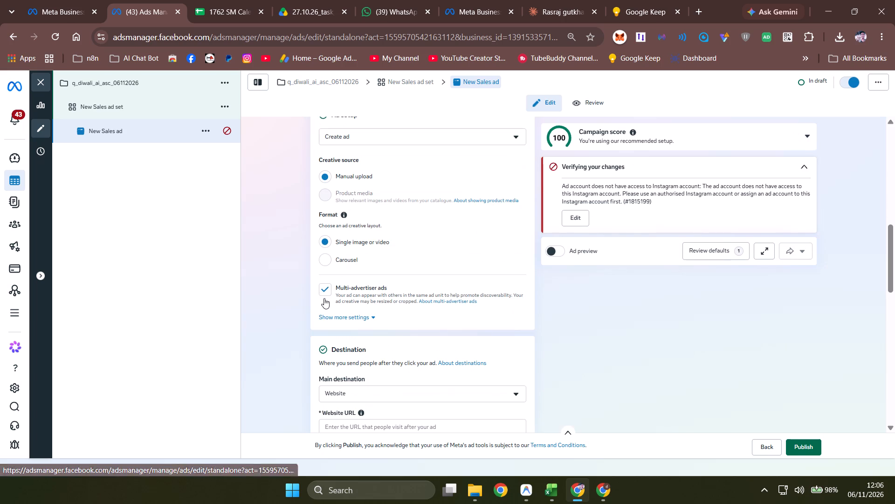
click(325, 292)
Start setting up the ad creative and expand the Website summaries extension in Creative setup.
scroll(441, 314, down, 4)
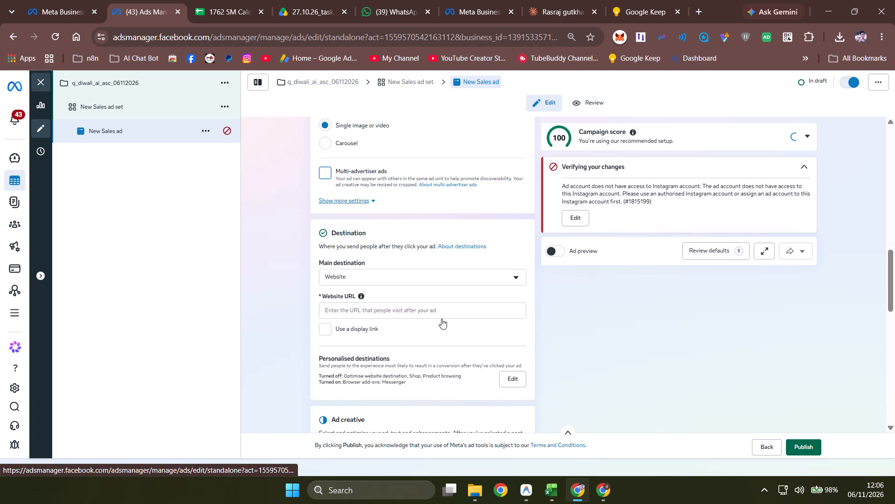
scroll(424, 326, down, 1)
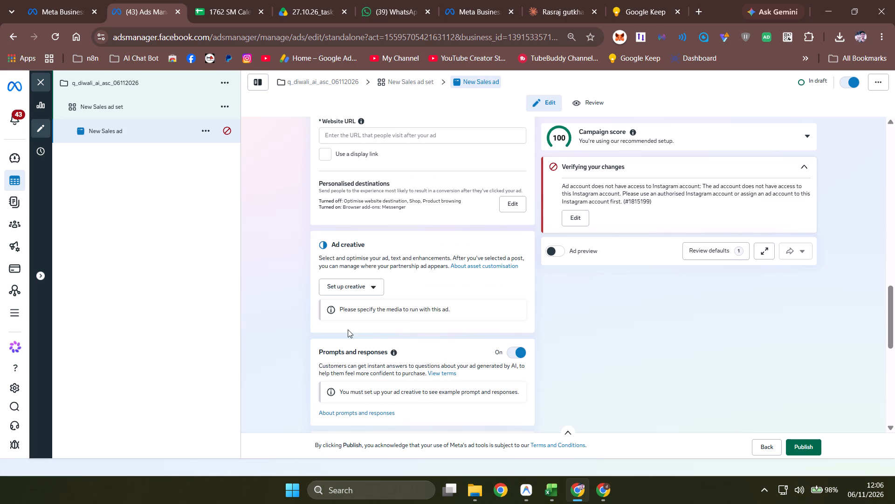
click(347, 289)
click(365, 332)
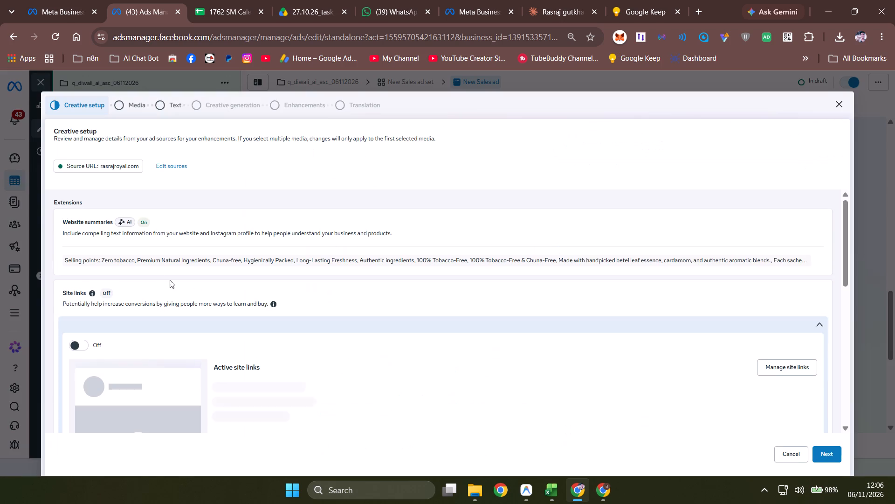
click(500, 252)
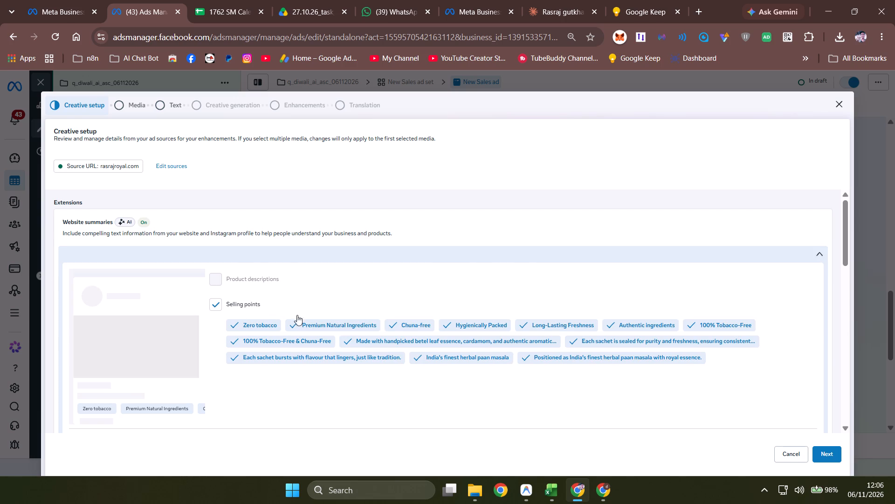
Turn off website highlights in the new sales ad's creative setup and continue to media selection.
scroll(320, 328, down, 10)
scroll(337, 331, up, 4)
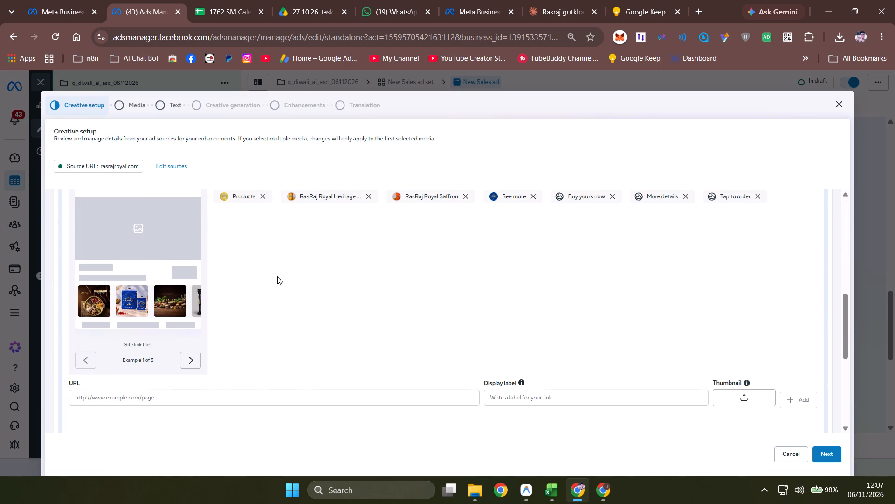
scroll(229, 268, down, 10)
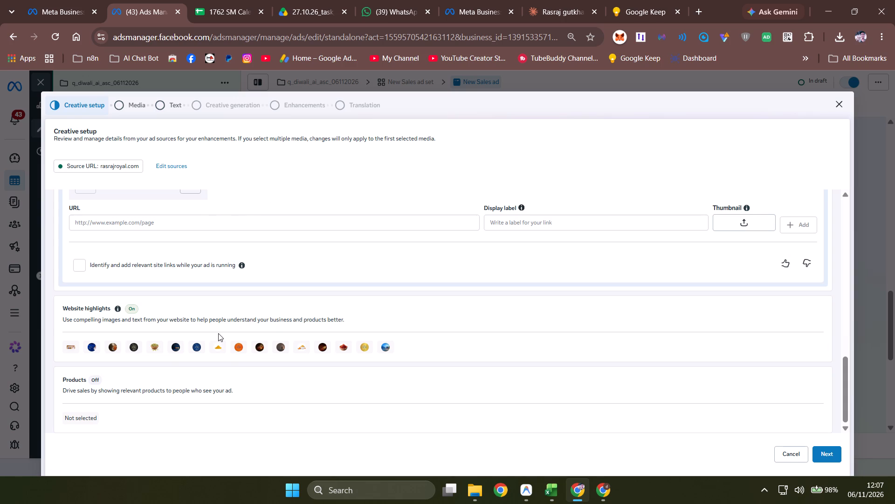
click(458, 342)
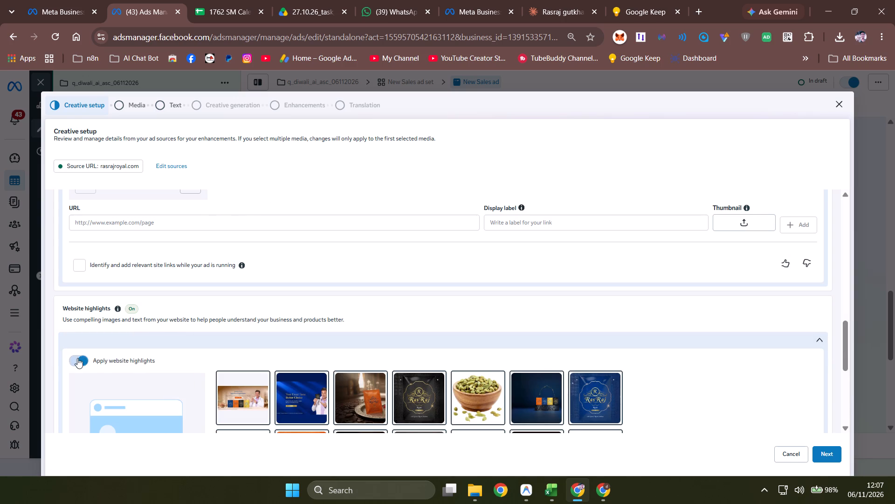
click(77, 358)
scroll(409, 334, up, 4)
scroll(409, 334, down, 9)
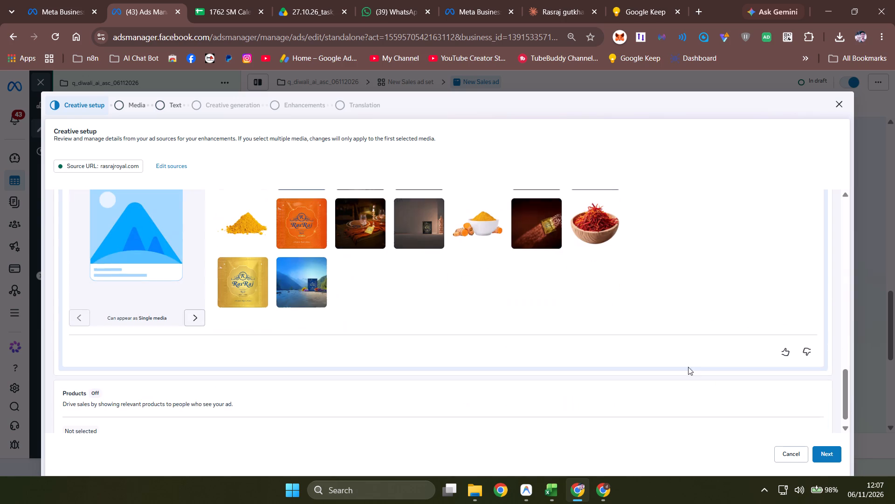
click(832, 460)
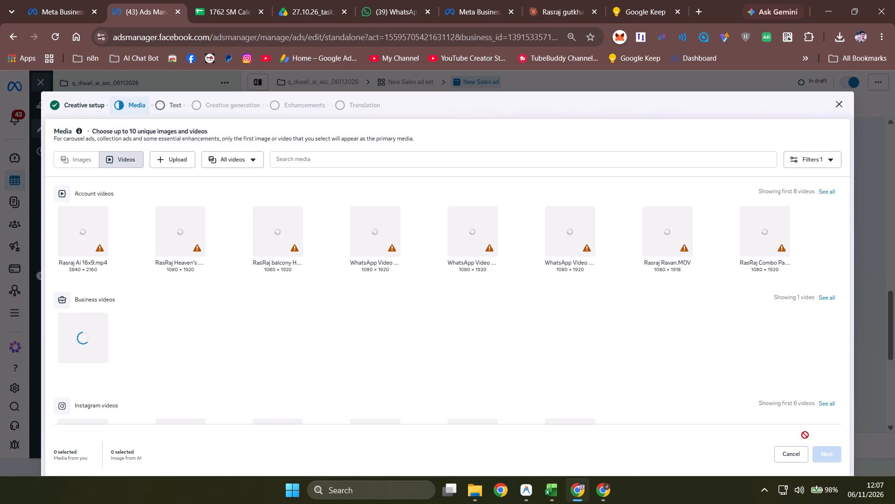
Upload a video as media for the new sales ad.
click(164, 157)
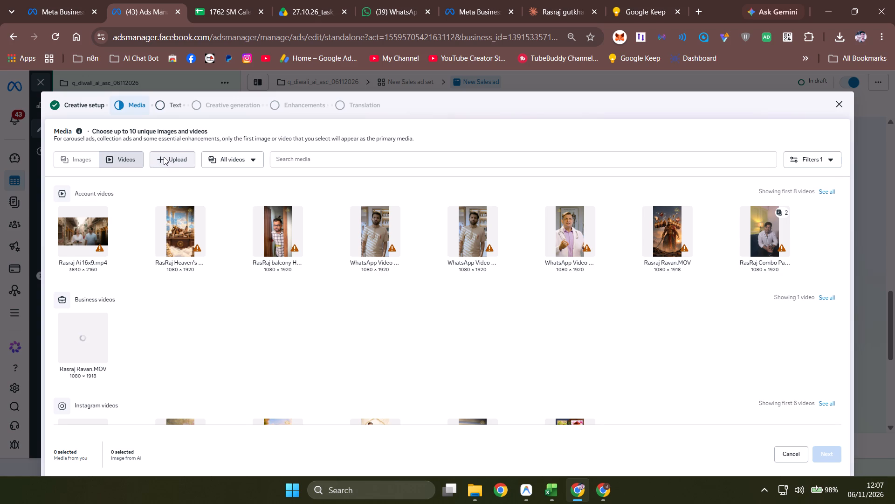
double_click(278, 160)
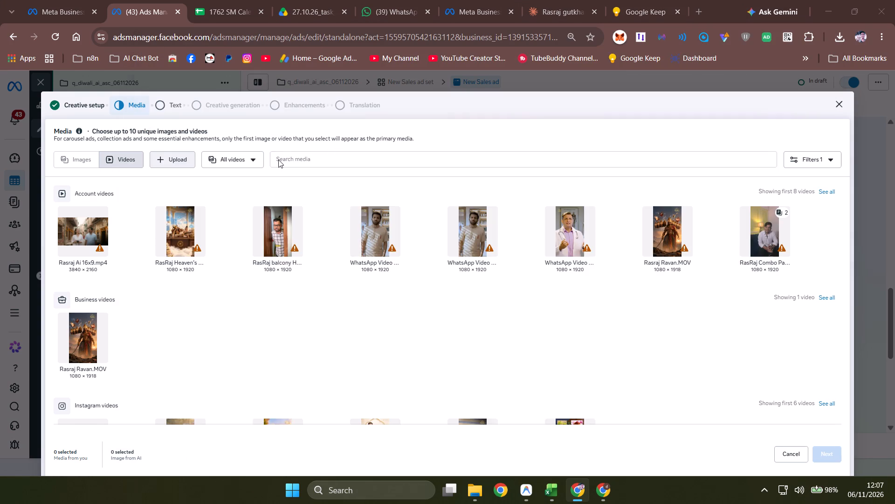
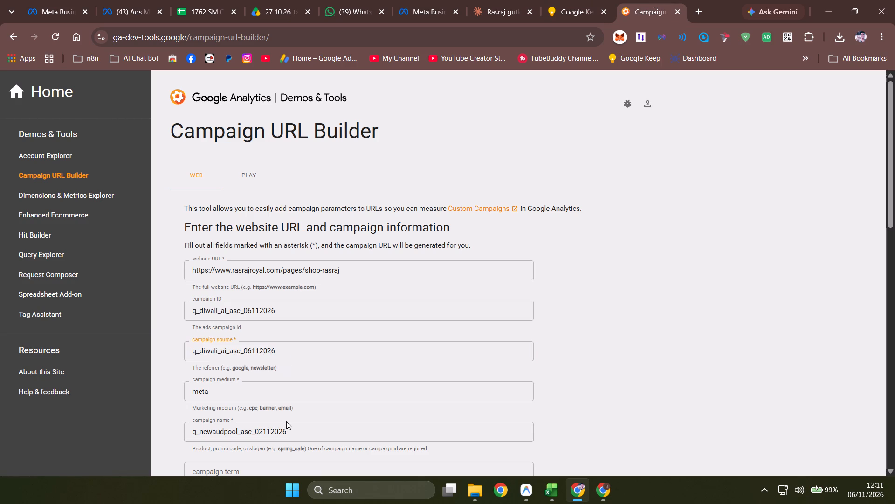
Set the campaign name to q_diwali_ai_asc_06112026 and copy the generated campaign URL.
key(ctrl+a)
key(ctrl+v)
scroll(481, 367, down, 4)
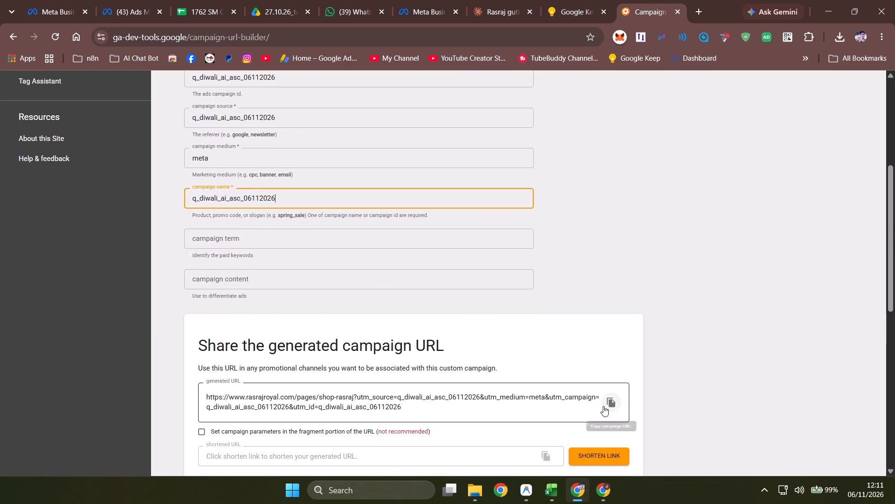
click(603, 406)
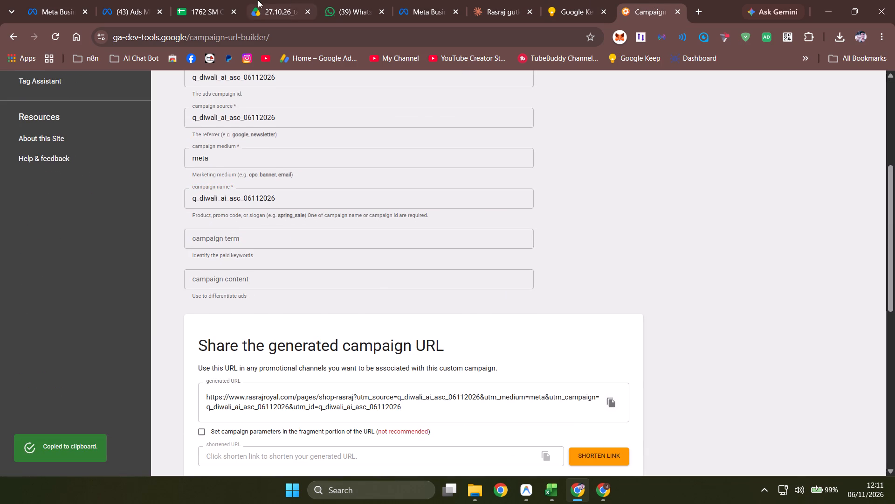
Switch to Ads Manager and replace the New Sales ad's website URL with the copied shop-rasraj campaign URL.
click(122, 0)
click(380, 315)
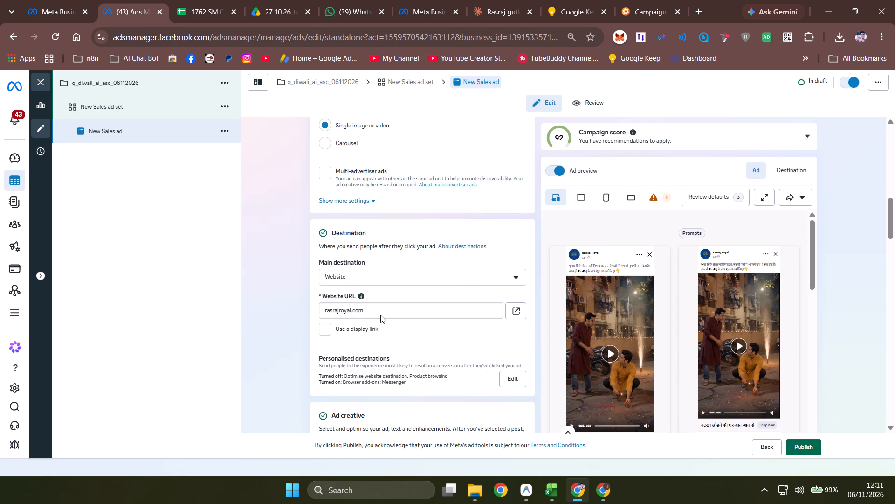
click(380, 311)
key(ctrl+a)
key(ctrl+v)
click(321, 328)
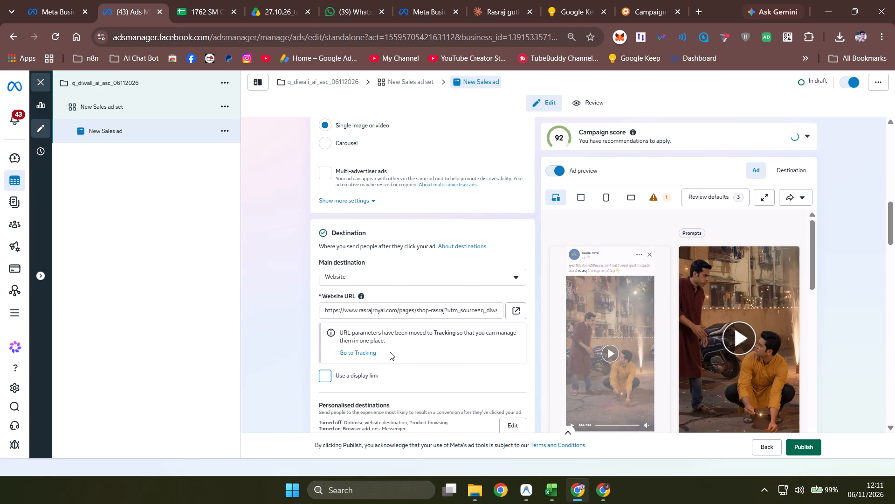
drag(398, 310, 379, 308)
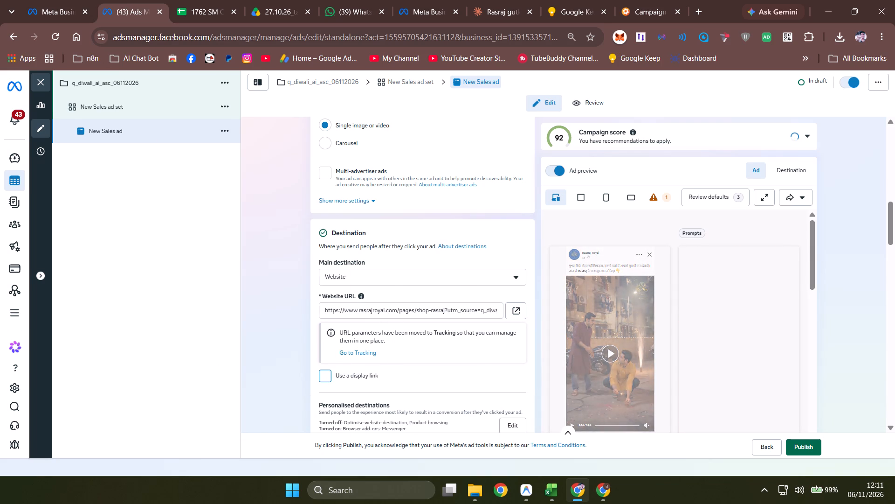
drag(379, 308, 293, 305)
key(ctrl+c)
key(ctrl+c)
key(ctrl+c)
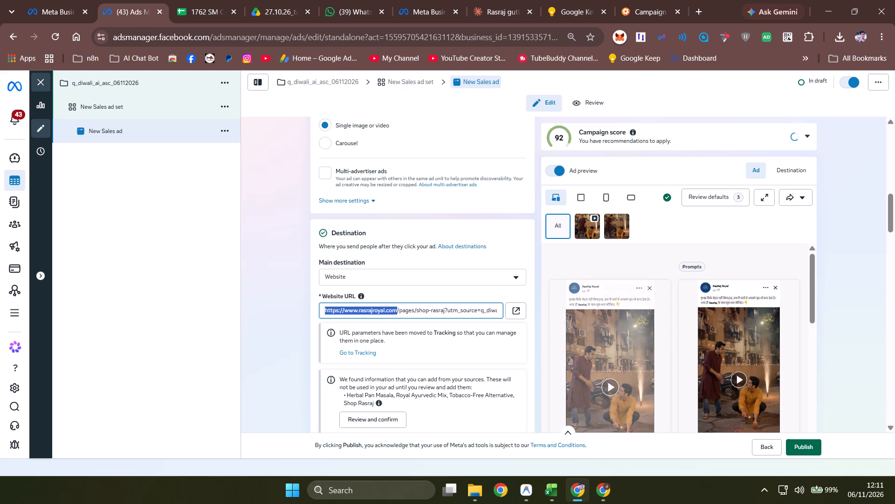
scroll(387, 375, down, 2)
click(327, 331)
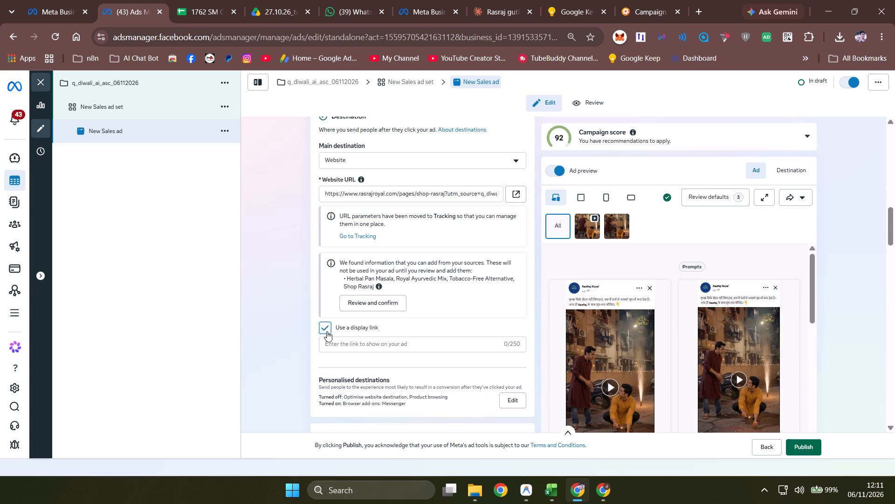
click(353, 338)
click(353, 343)
key(ctrl+v)
click(383, 360)
scroll(540, 364, down, 2)
scroll(424, 361, down, 8)
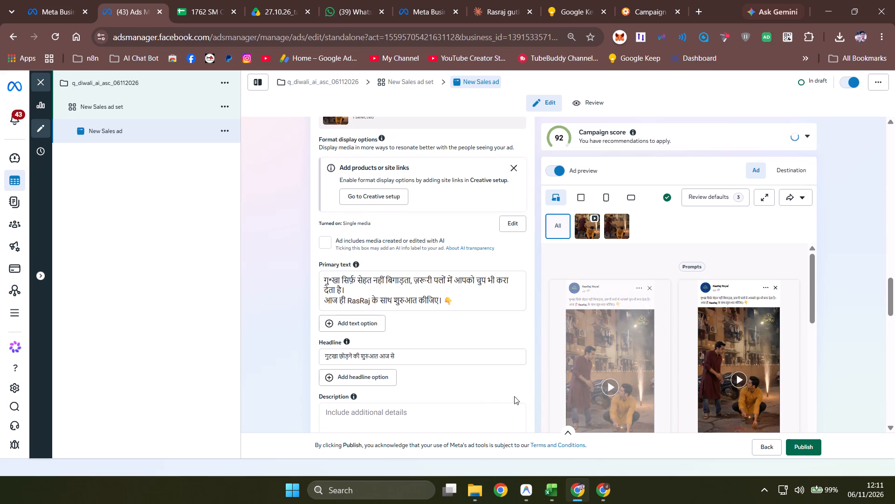
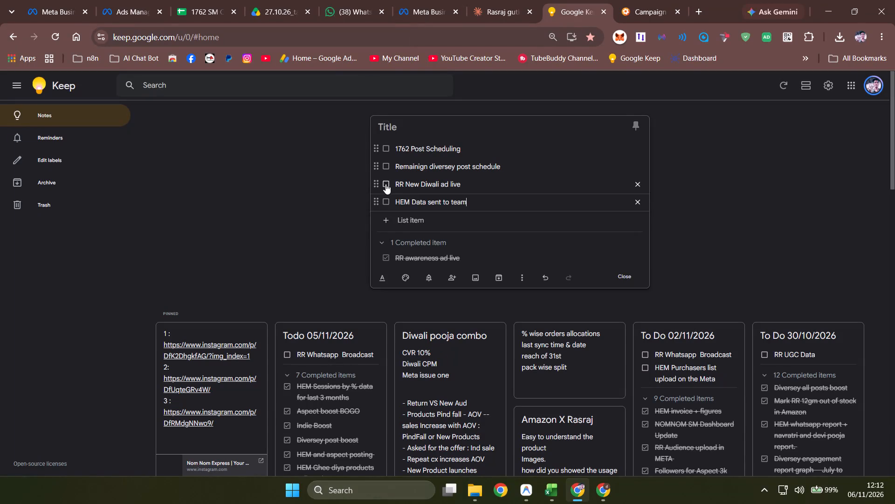
Mark the "RR New Diwali ad live" task as completed in the Keep checklist.
click(388, 185)
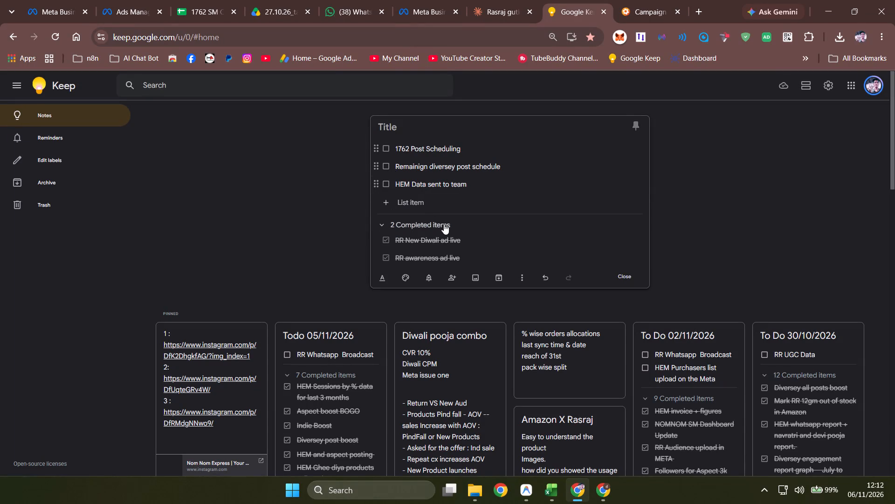
Return to Ads Manager and refresh the RasRaj Official ads table.
click(136, 0)
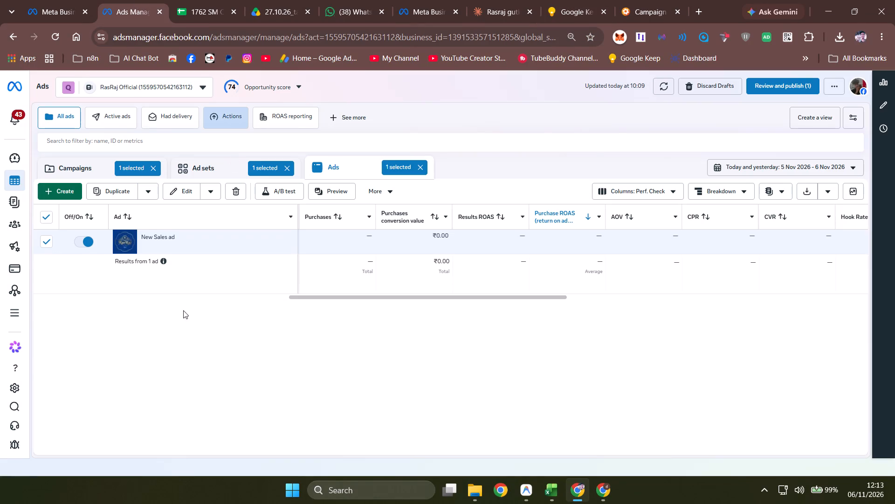
click(653, 86)
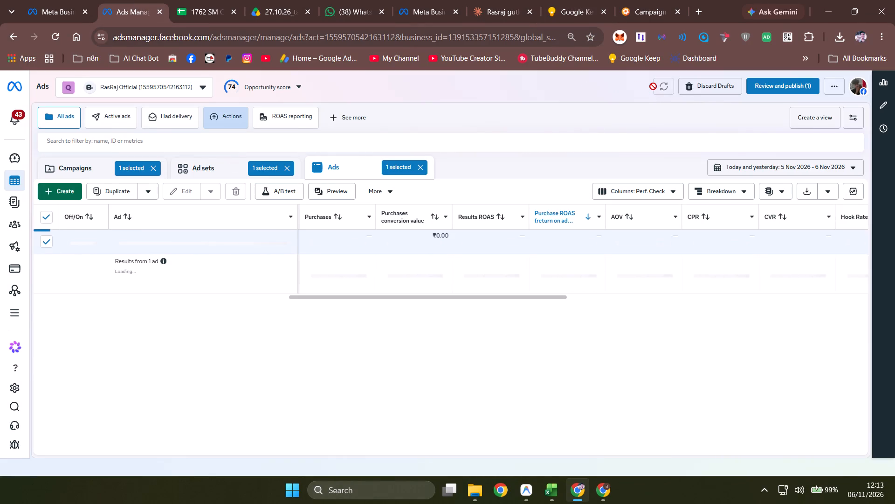
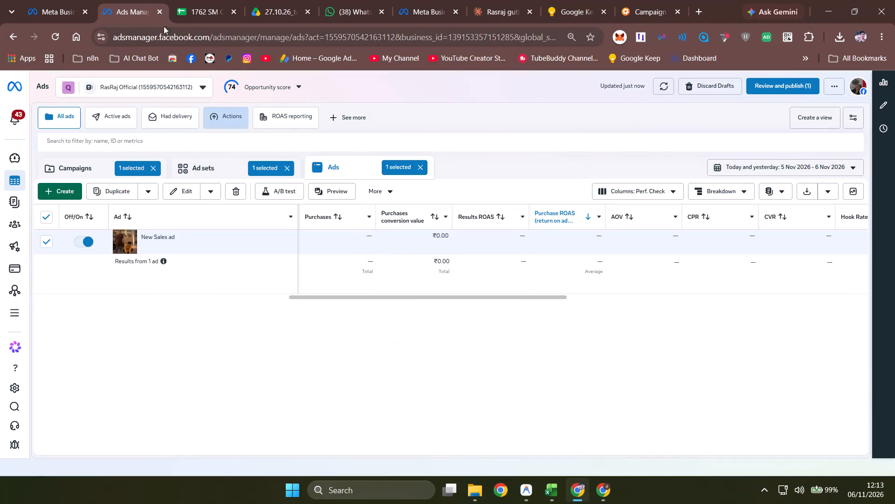
Close the Ads Manager browser tab showing the RasRaj Official ads table.
click(161, 13)
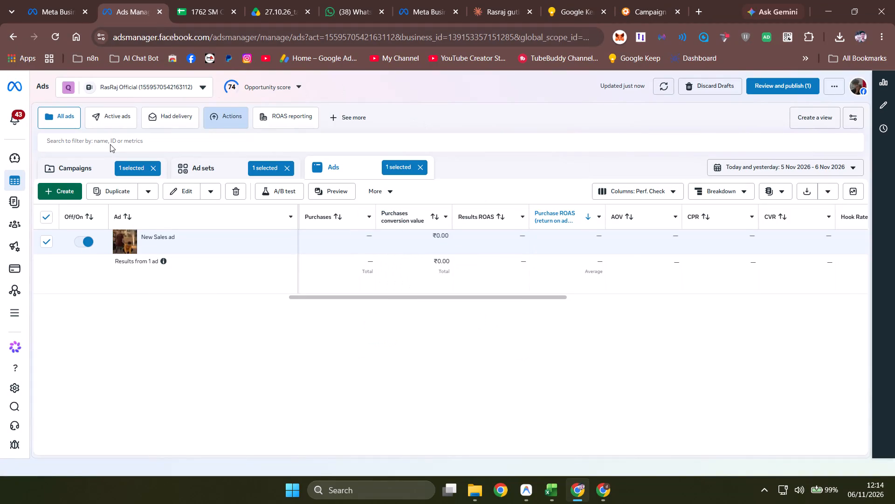
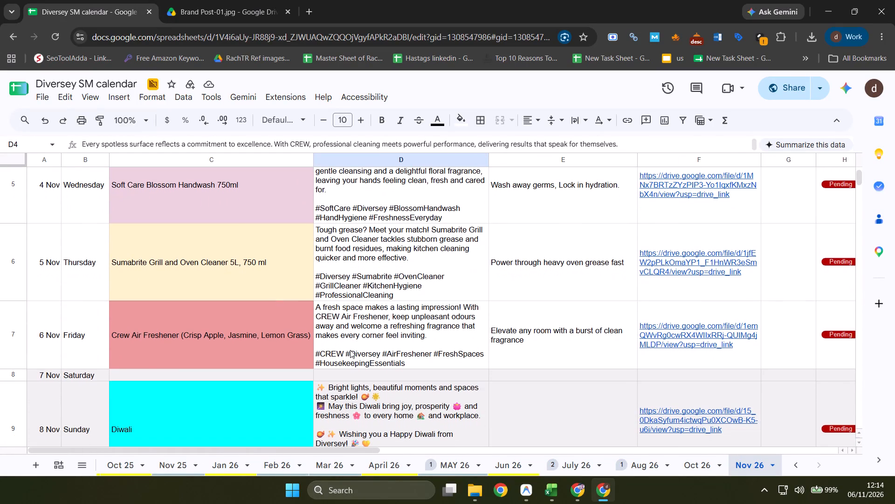
Review the Nov 26 entries in the Diversey SM calendar from the Crew Air Freshener post through the SoftCare Brand Post.
scroll(350, 350, down, 1)
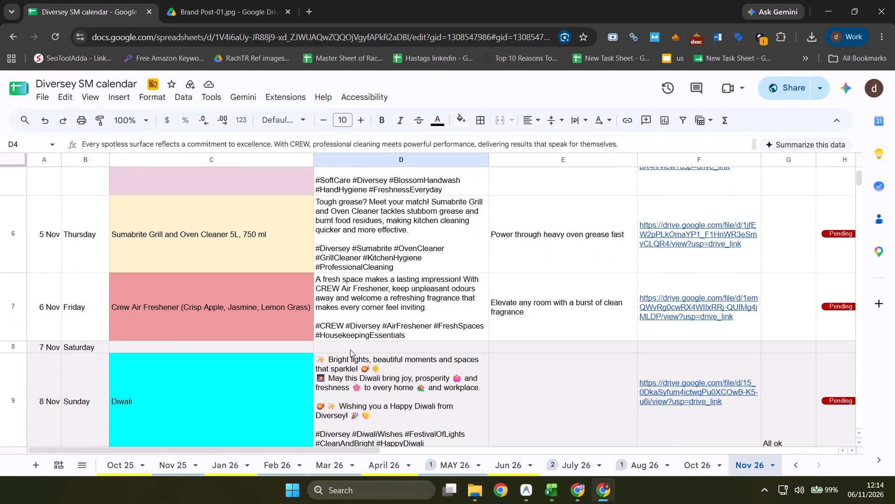
scroll(350, 350, down, 1)
scroll(350, 350, left, 2)
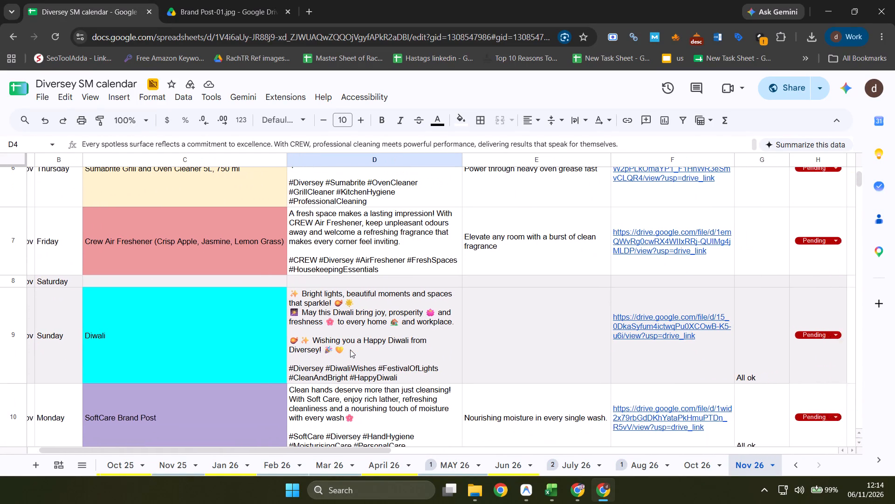
scroll(350, 350, left, 3)
scroll(472, 362, right, 4)
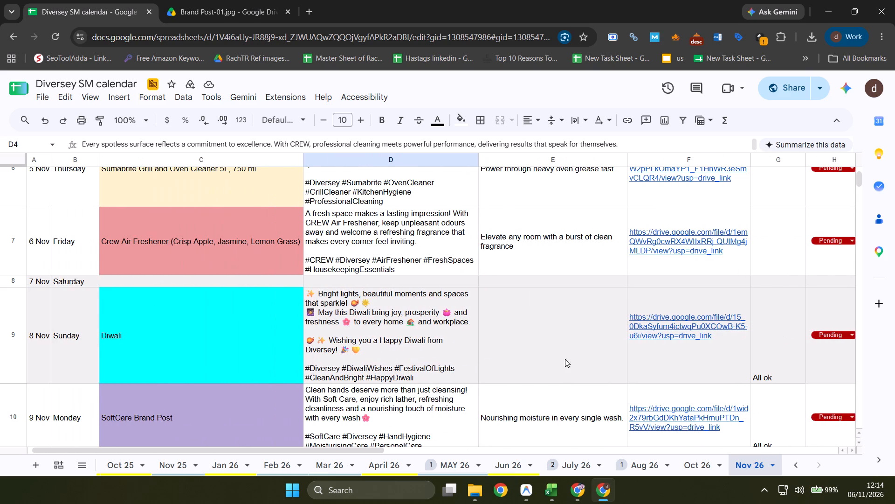
Open the Drive image Diwali-02.jpg linked in the 8 Nov Diwali row of the Diversey calendar's Nov 26 sheet.
scroll(760, 358, down, 1)
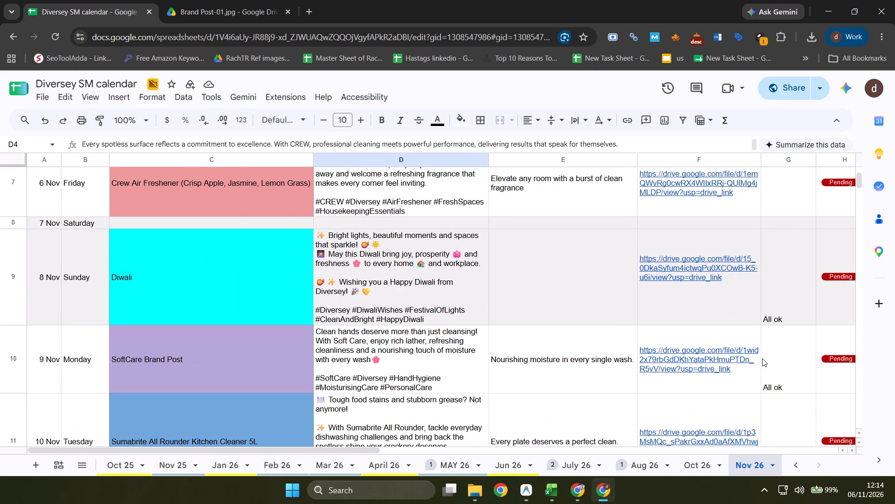
scroll(772, 355, down, 2)
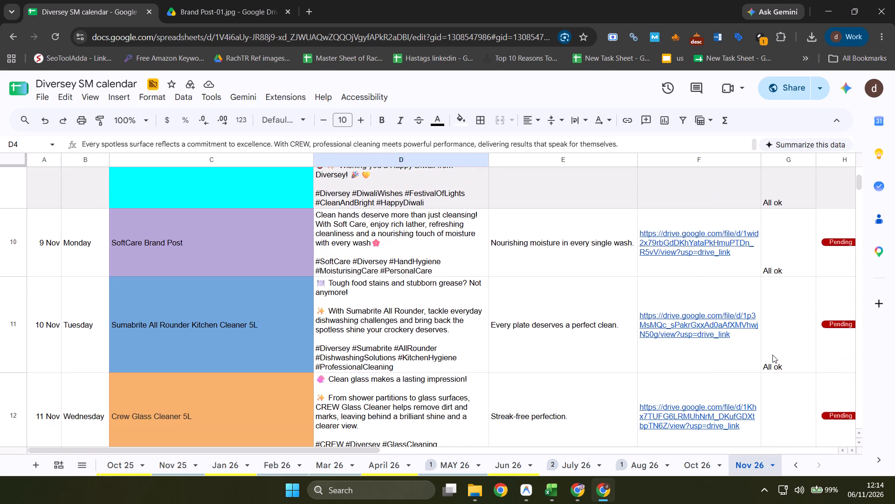
scroll(772, 355, up, 2)
scroll(654, 346, up, 1)
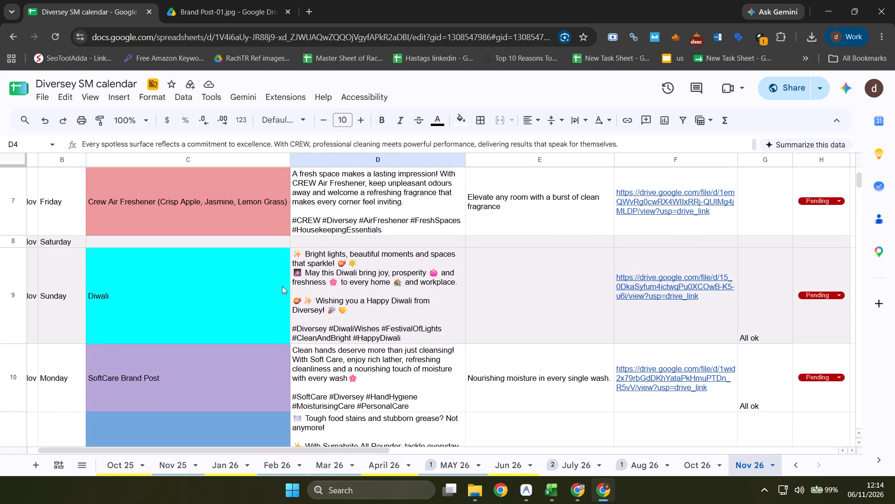
scroll(282, 286, up, 1)
scroll(542, 275, right, 1)
click(645, 289)
click(666, 362)
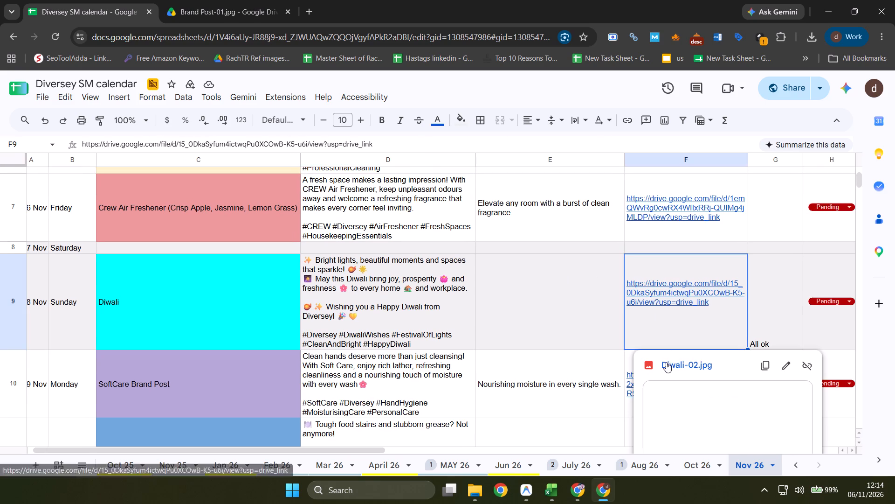
Copy the full Diwali caption with its hashtags from the 8 Nov row of the Diversey calendar's Nov 26 sheet.
click(428, 15)
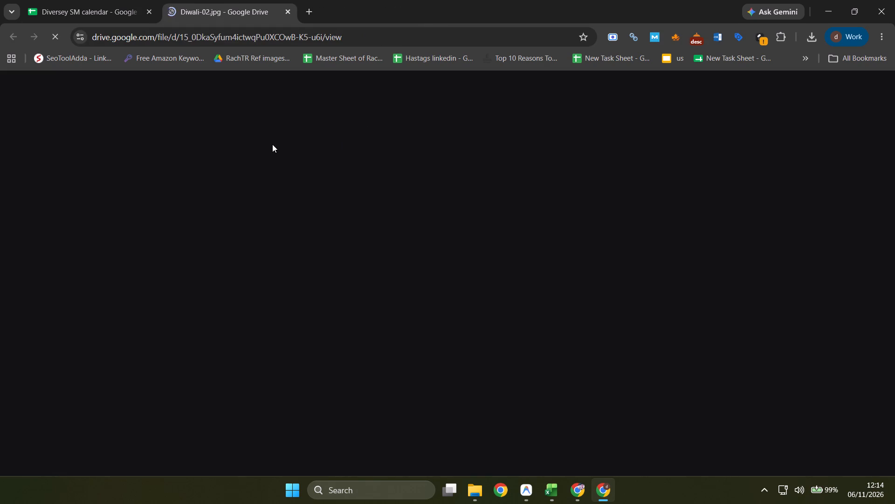
click(53, 0)
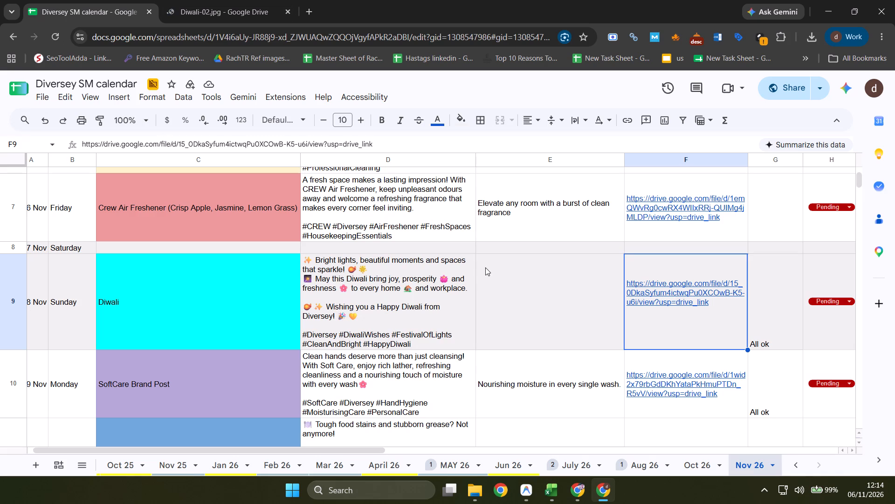
double_click(351, 303)
key(ctrl+a)
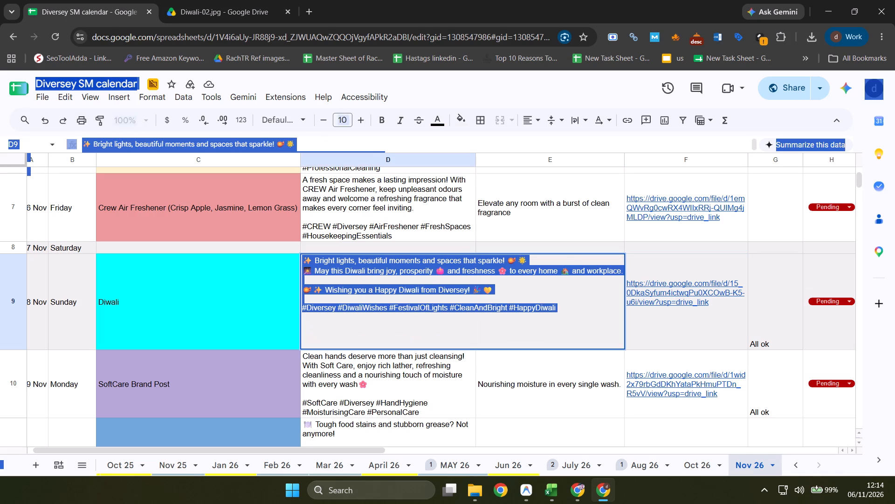
key(ctrl+c)
key(ctrl+c)
key(ctrl+c)
Return to the opened Diwali-02.jpg image in Drive.
click(231, 0)
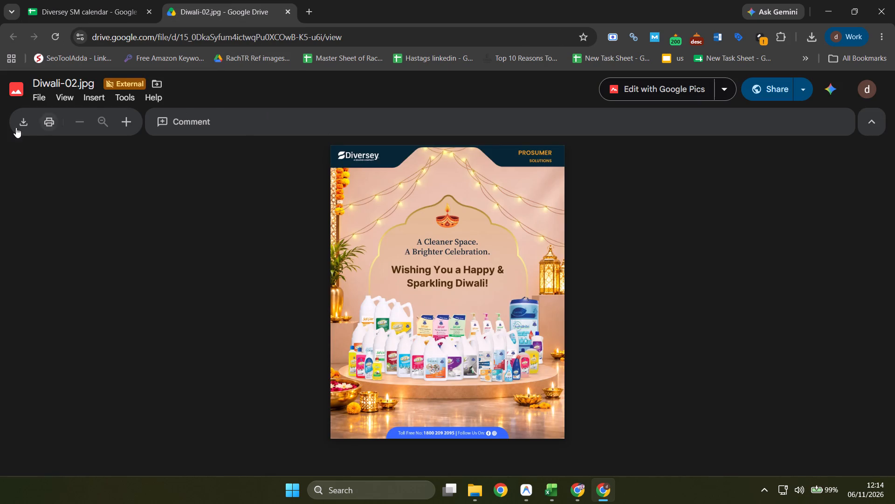
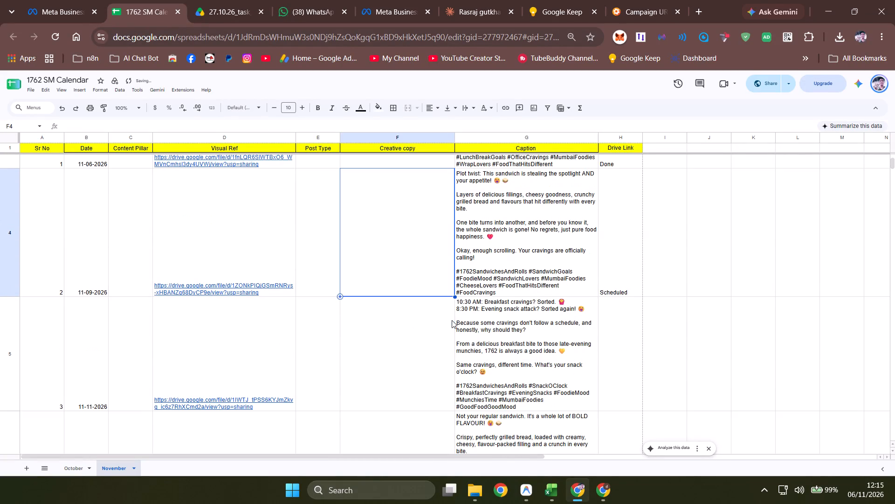
Close the 27.10.26_task Drive tab beside the 1762 SM Calendar.
scroll(452, 320, down, 3)
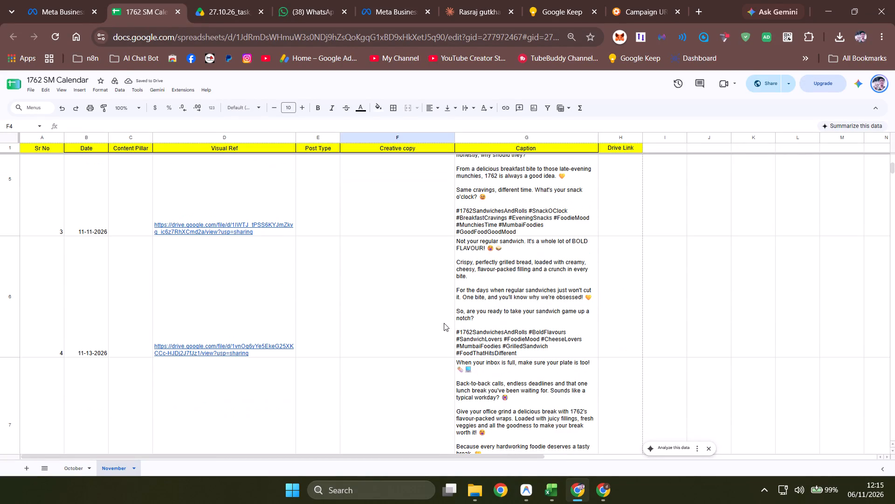
scroll(444, 323, down, 4)
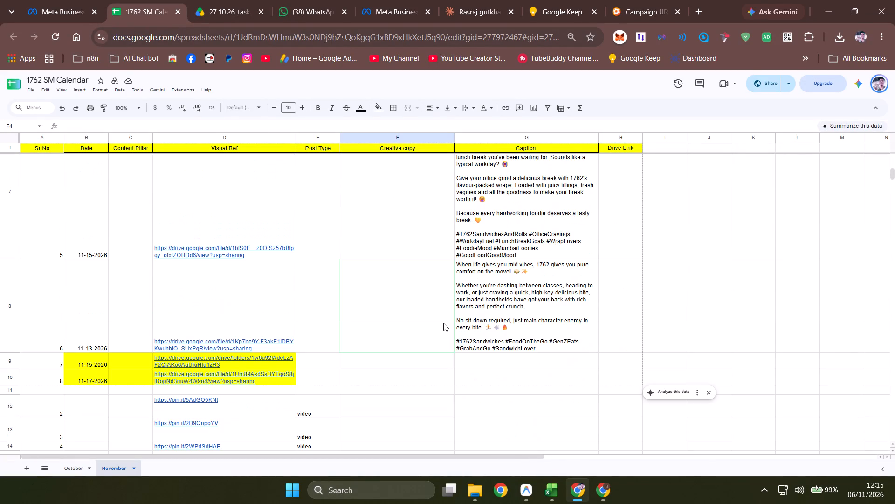
click(264, 14)
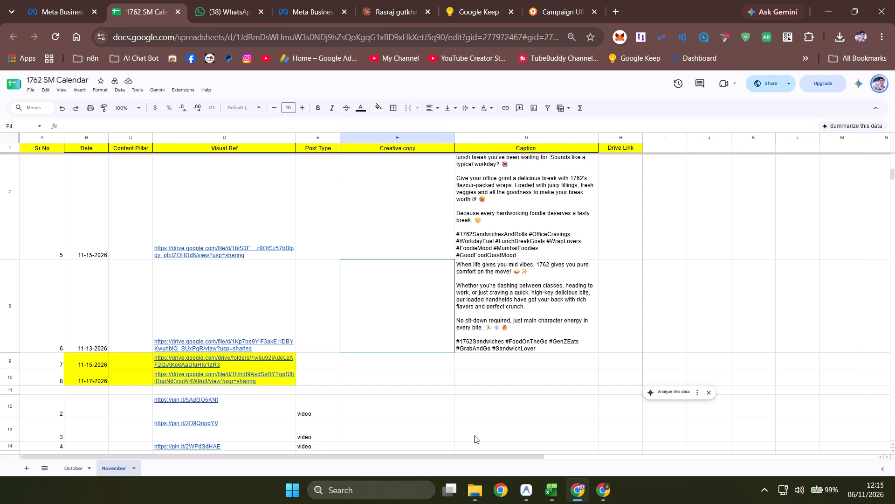
Switch to the Diversey SM calendar and clear the page-wide text selection around the 8 Nov Diwali row.
click(600, 491)
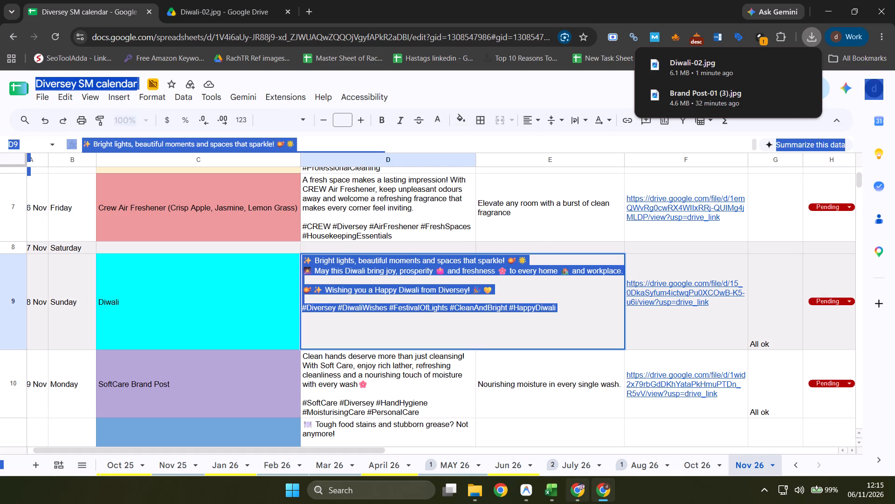
click(387, 279)
triple_click(369, 279)
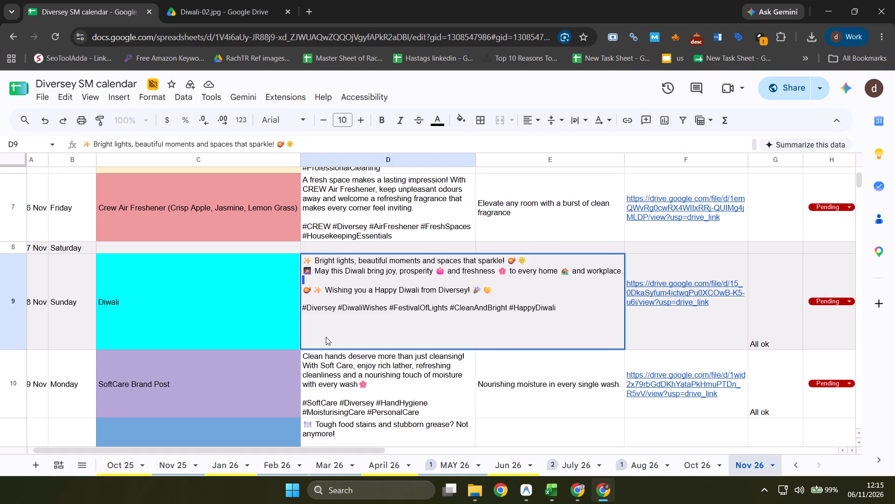
click(256, 320)
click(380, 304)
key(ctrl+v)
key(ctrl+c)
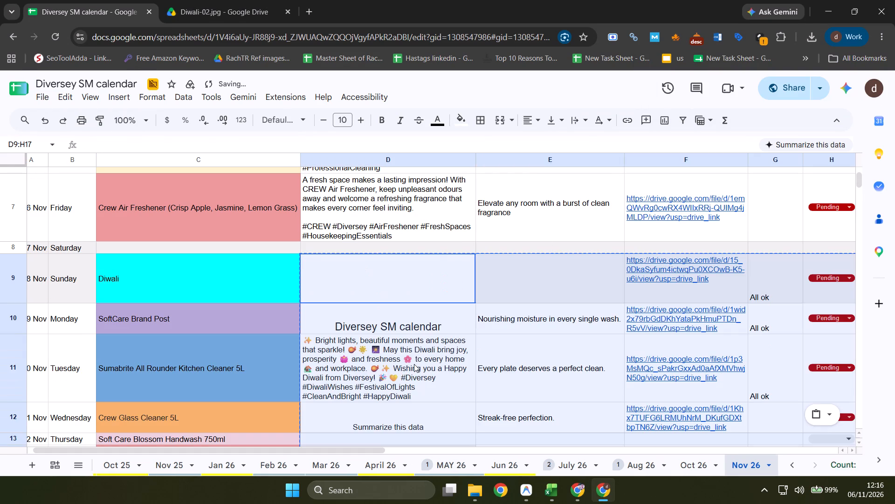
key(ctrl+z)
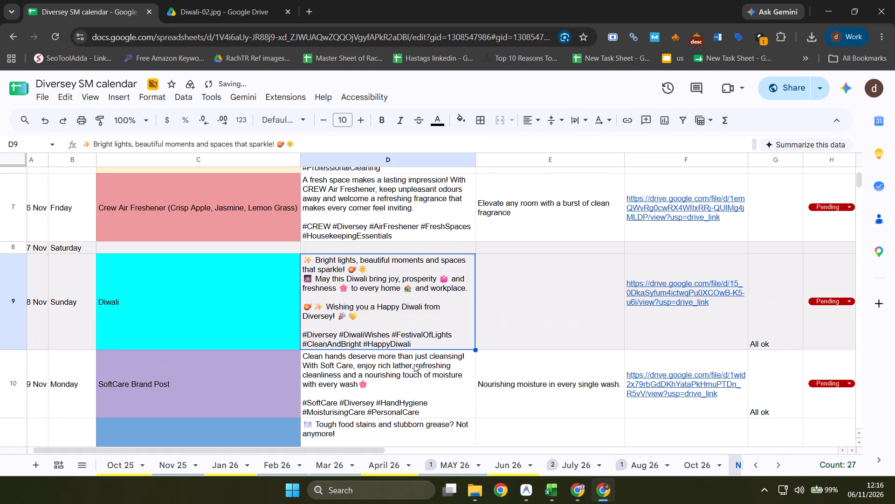
Copy the caption cell of the 8 Nov Diwali row in the Nov 26 sheet.
click(317, 366)
click(353, 317)
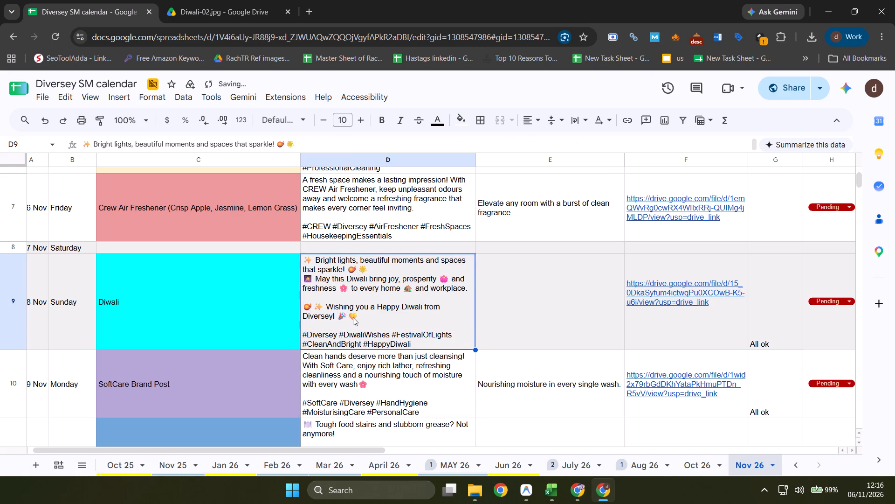
key(ctrl+c)
Return to the Diversey - Prosumer Solutions post draft in Meta Business Suite and start editing its text.
click(569, 492)
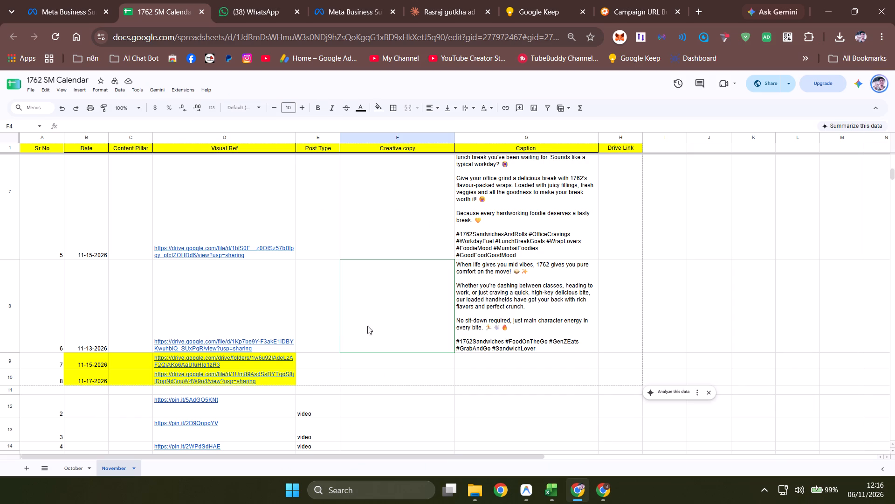
click(64, 0)
click(176, 373)
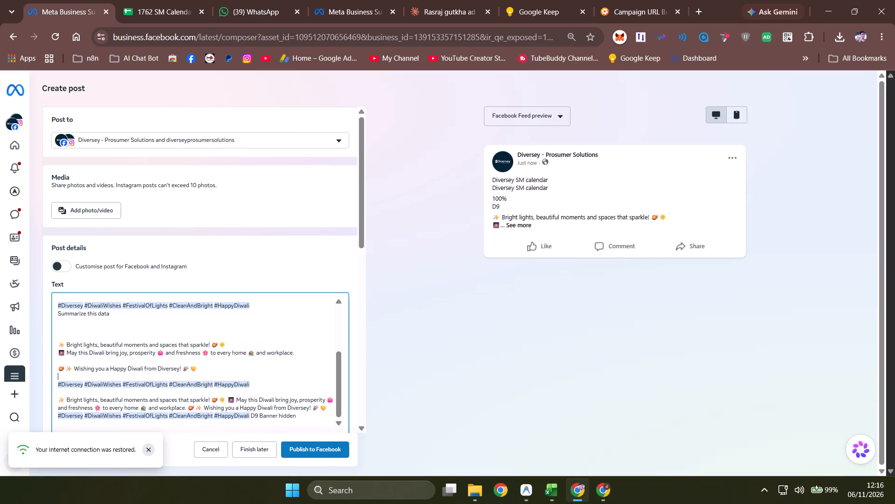
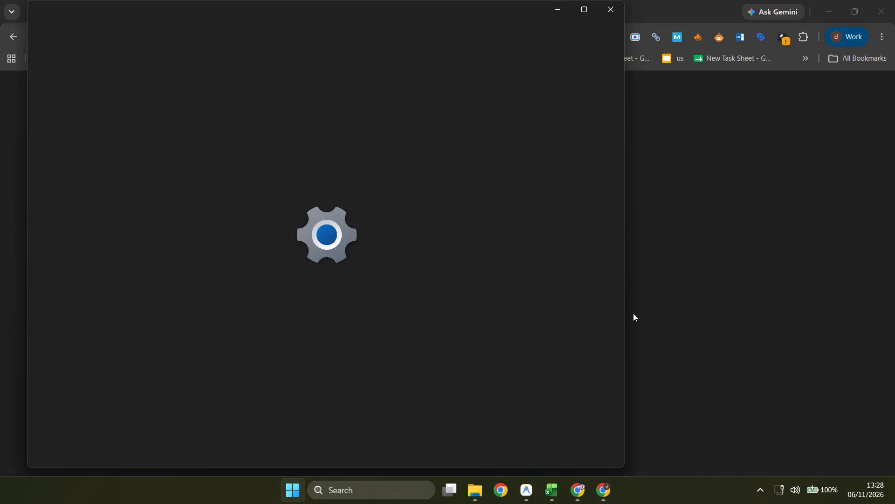
Connect the dial-up Broadband Connection in the Windows network settings and close Settings.
click(555, 91)
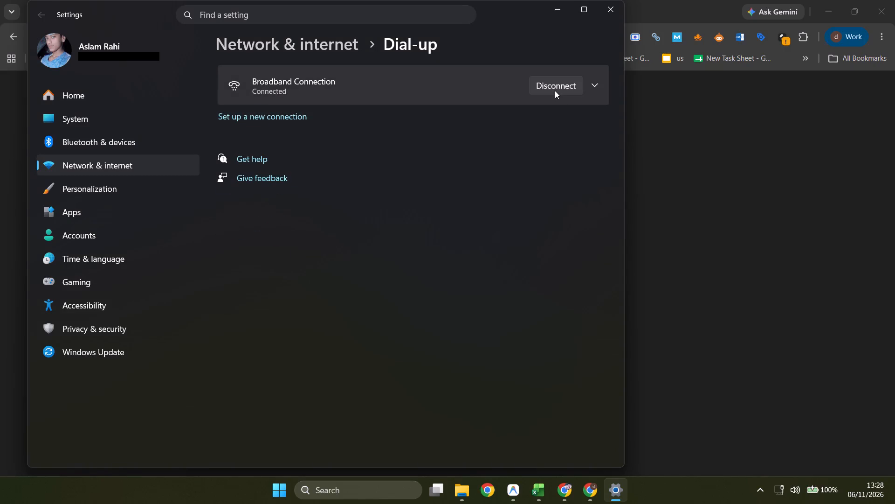
click(607, 12)
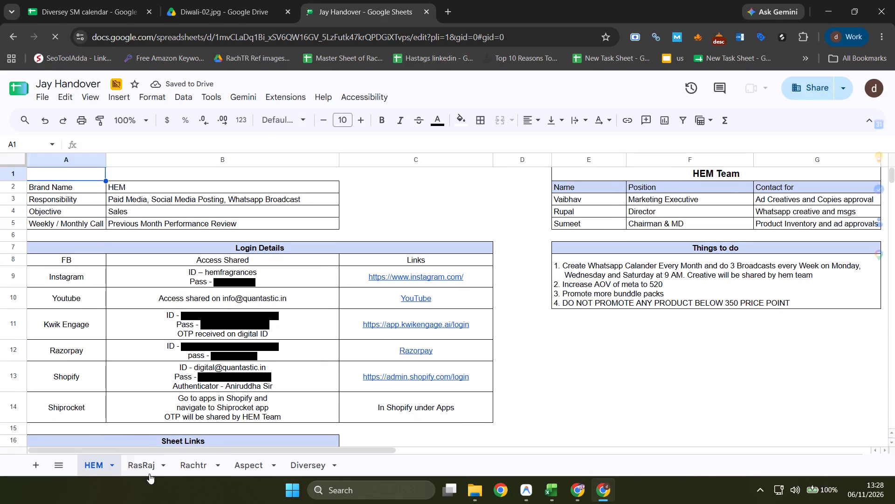
Open the RasRaj sheet of the Jay Handover spreadsheet and look through its login details.
click(149, 471)
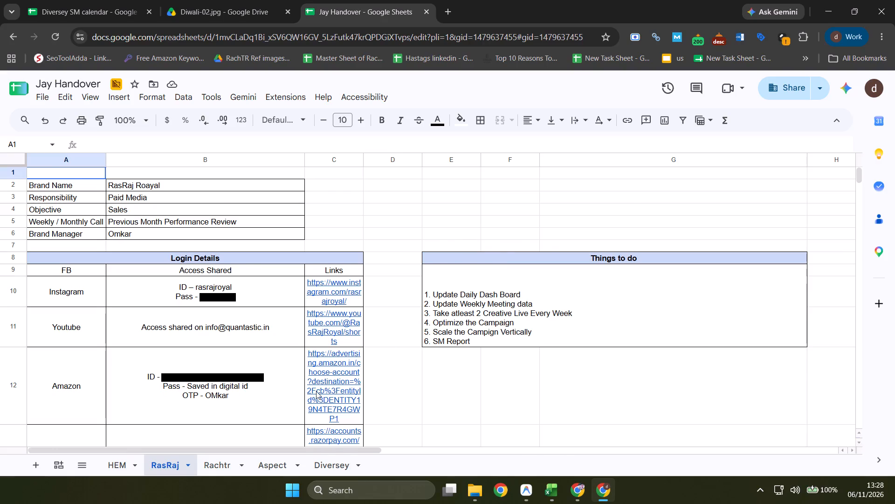
scroll(255, 389, down, 1)
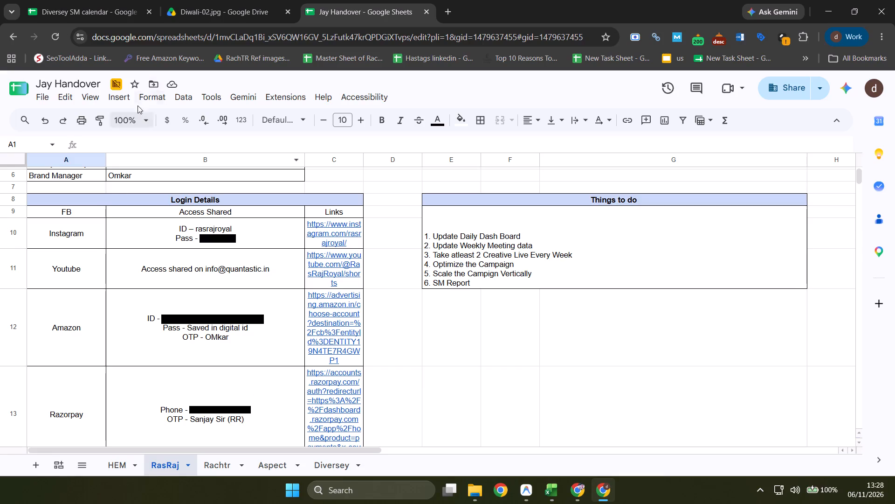
Calculate 20+30+15 with a browser search query and clear the query without submitting it.
click(184, 40)
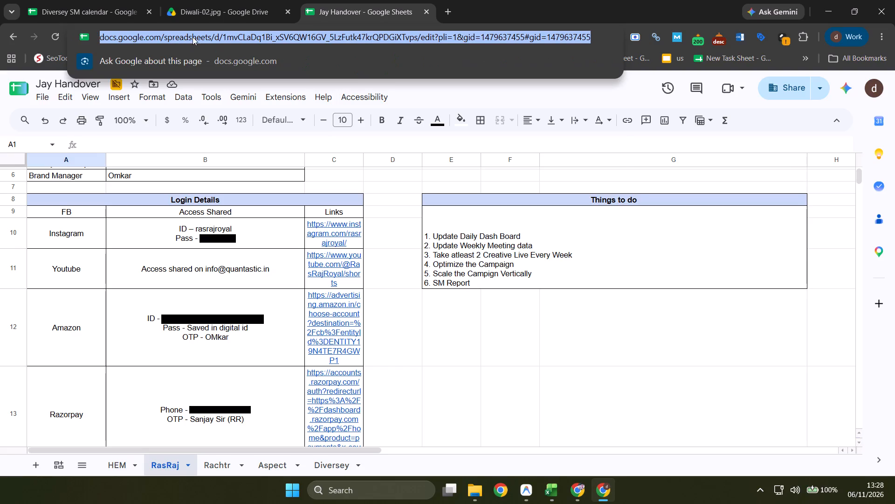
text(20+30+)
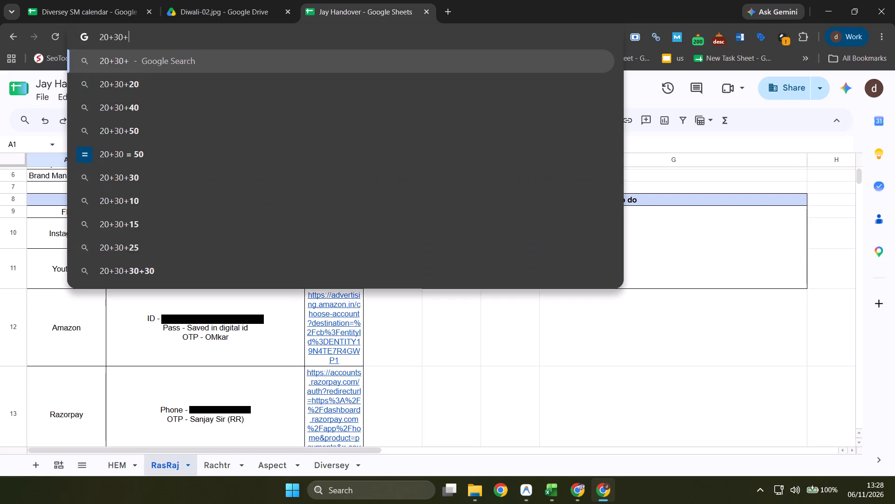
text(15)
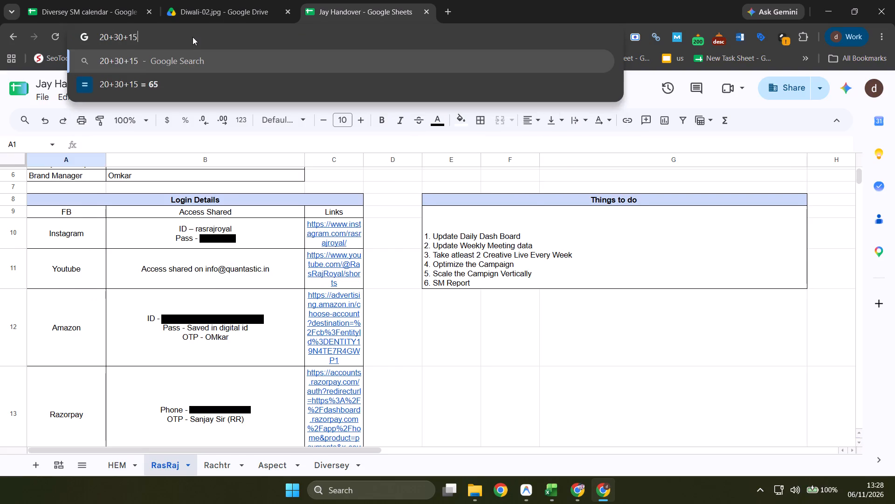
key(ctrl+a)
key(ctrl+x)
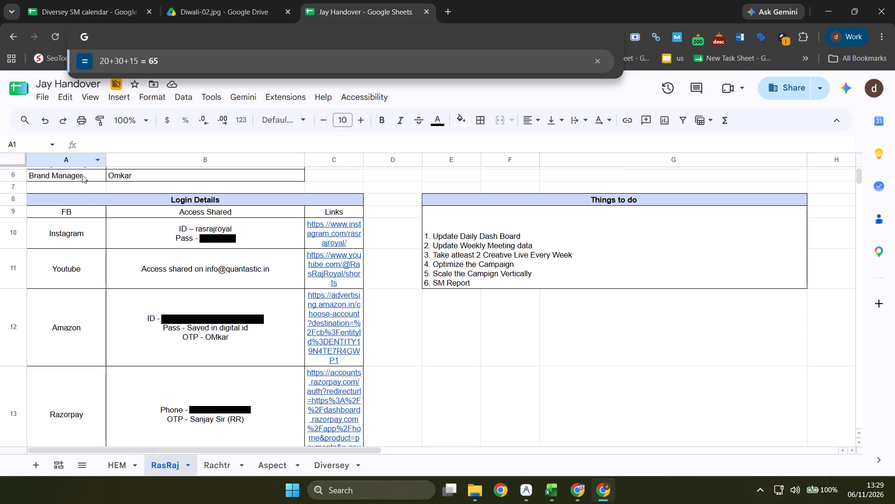
Copy the cell holding the Shopify login details in the RasRaj sheet's Login Details table.
scroll(113, 271, down, 3)
click(205, 312)
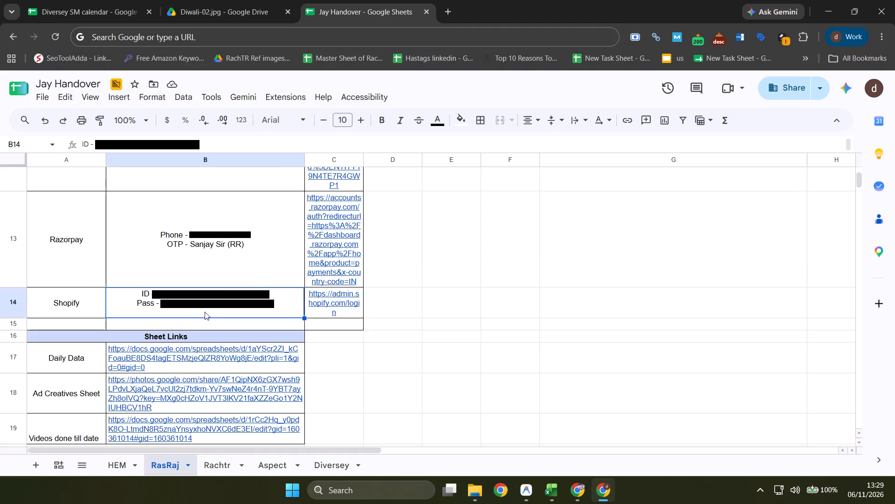
right_click(222, 302)
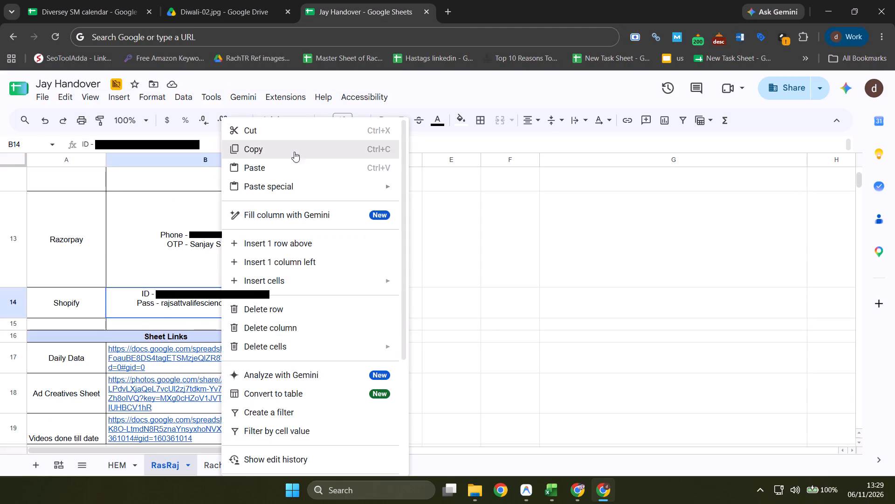
click(285, 147)
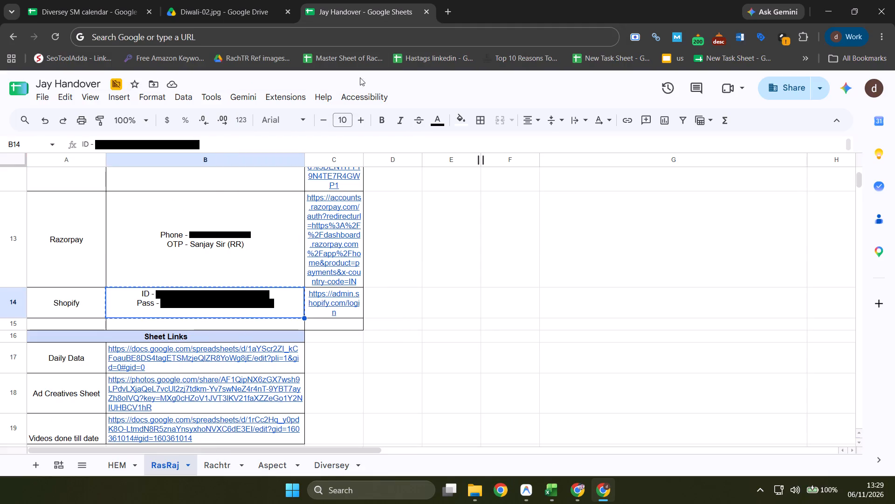